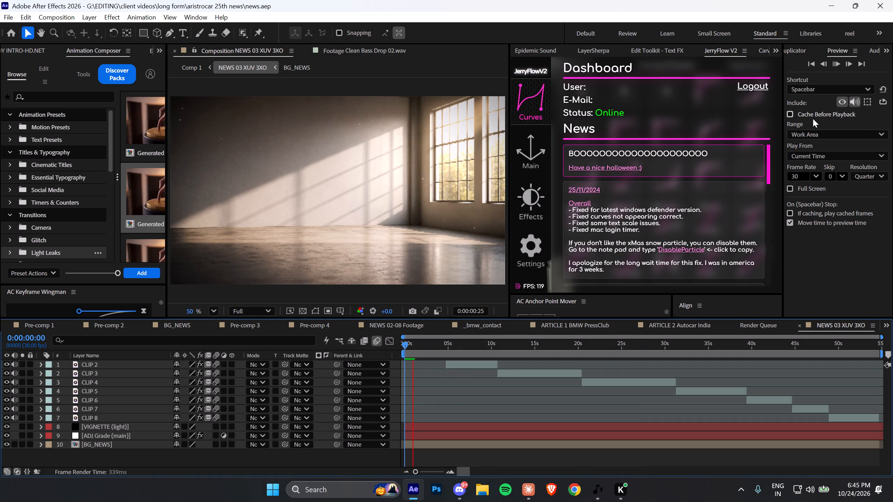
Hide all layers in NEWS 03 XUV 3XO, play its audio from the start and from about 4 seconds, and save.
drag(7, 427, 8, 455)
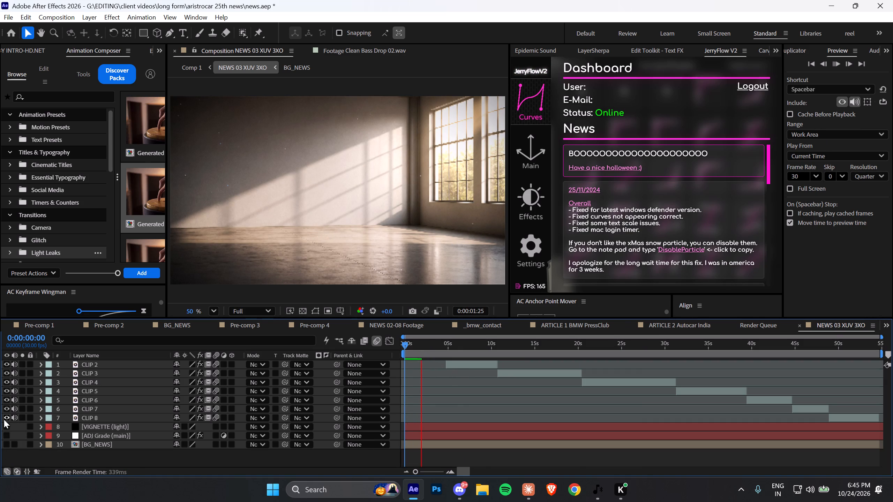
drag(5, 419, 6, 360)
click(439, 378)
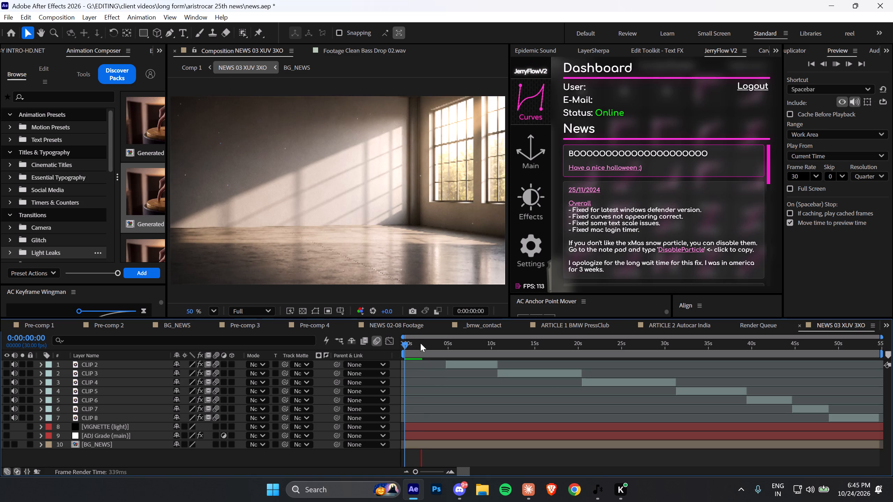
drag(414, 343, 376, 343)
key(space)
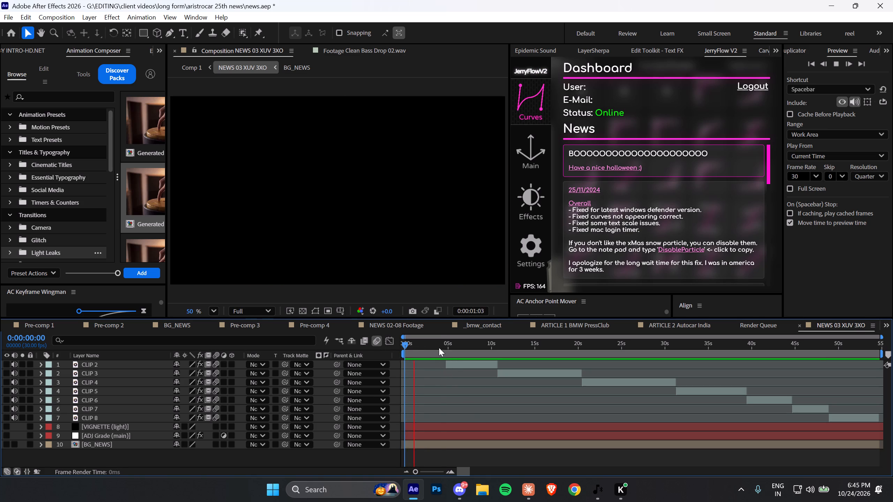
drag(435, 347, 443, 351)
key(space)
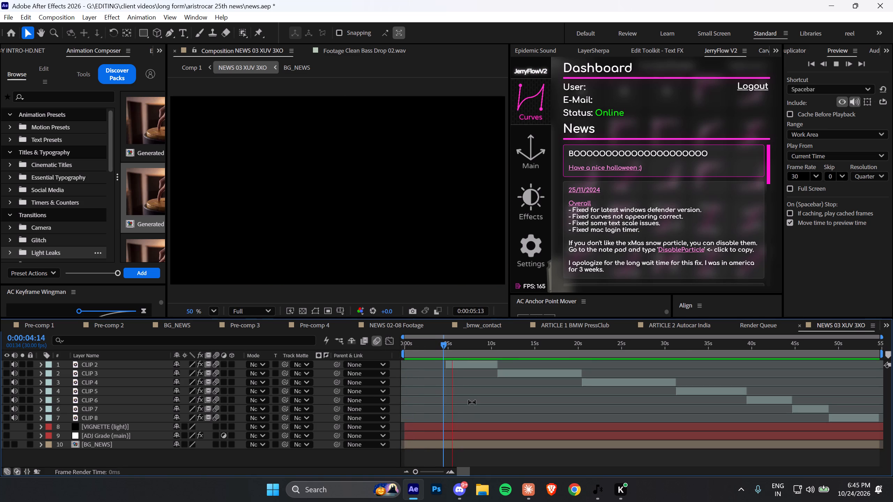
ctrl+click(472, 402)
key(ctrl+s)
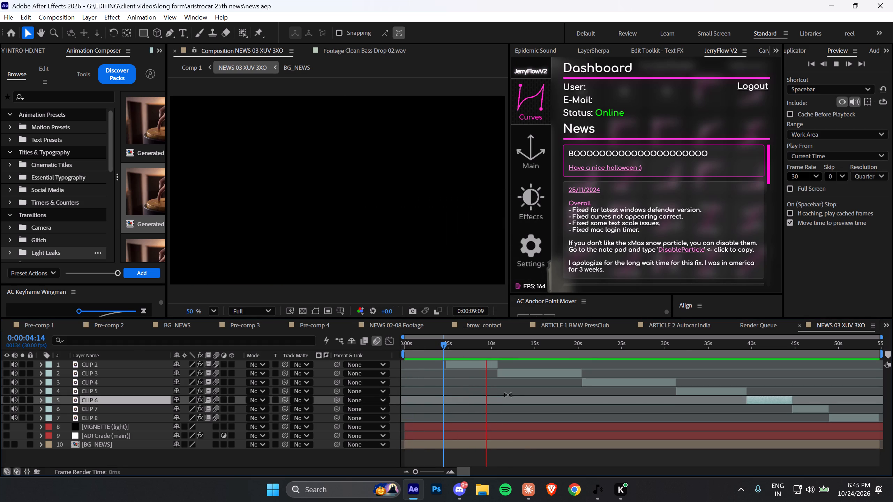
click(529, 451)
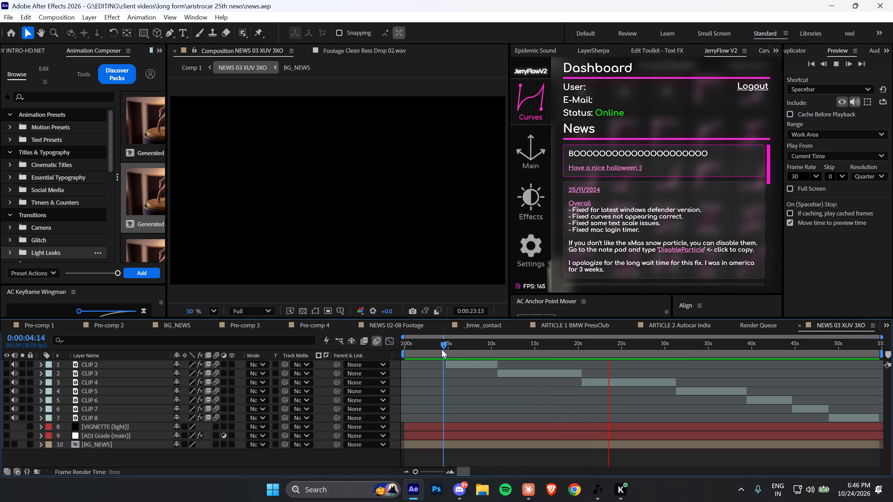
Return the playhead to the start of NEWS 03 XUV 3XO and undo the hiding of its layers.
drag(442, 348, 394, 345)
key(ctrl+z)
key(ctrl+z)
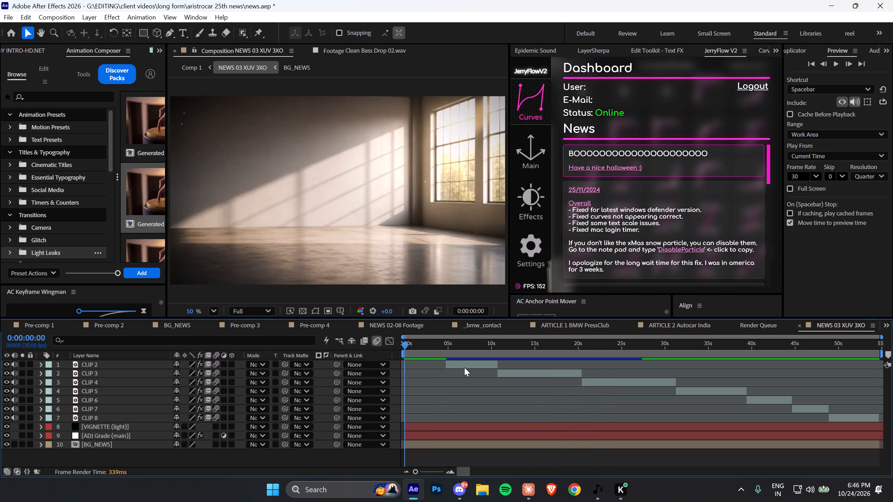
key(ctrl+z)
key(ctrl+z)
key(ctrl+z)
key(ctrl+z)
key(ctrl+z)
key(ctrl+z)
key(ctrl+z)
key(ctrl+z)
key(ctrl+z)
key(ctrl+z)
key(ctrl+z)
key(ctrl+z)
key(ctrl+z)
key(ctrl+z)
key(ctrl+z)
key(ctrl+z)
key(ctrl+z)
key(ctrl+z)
Return to Comp 1 and open the NEWS 04 Kia Sorento composition.
click(458, 394)
key(Tab)
click(404, 401)
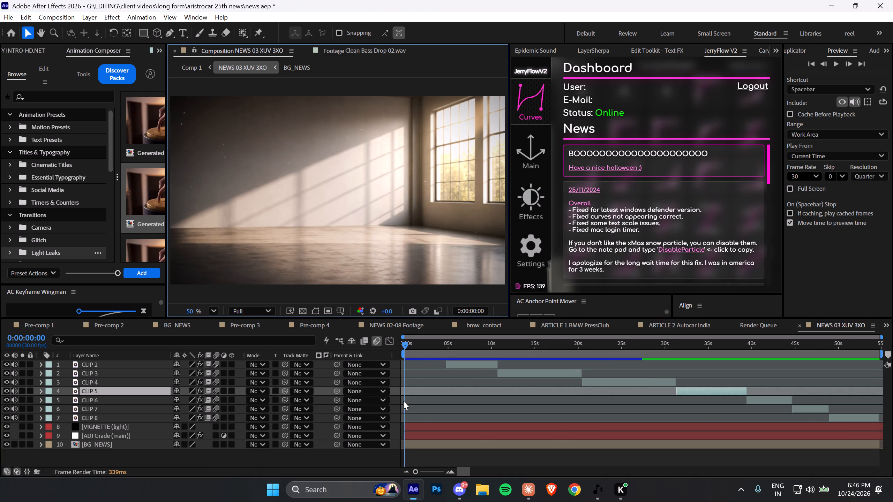
double_click(583, 437)
Move the playhead to 5 seconds and hide the layers in NEWS 04 Kia Sorento from CLIP 1 down through the vignette.
drag(428, 348, 446, 350)
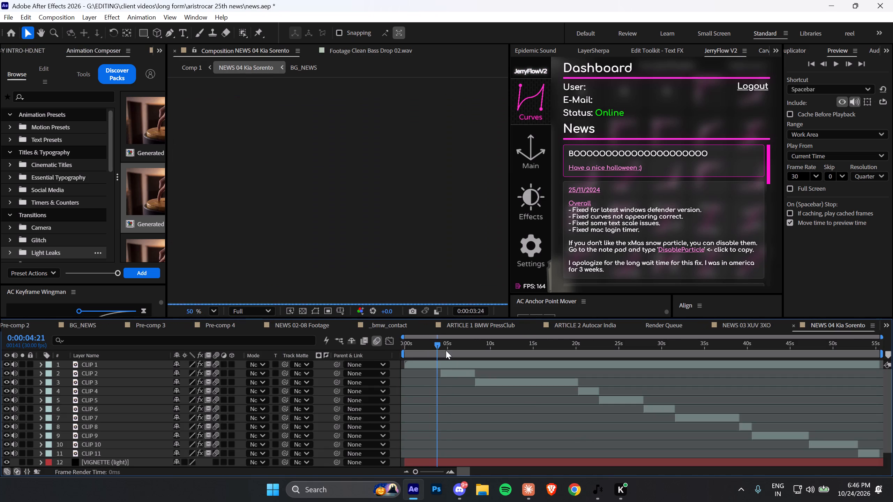
drag(446, 350, 490, 367)
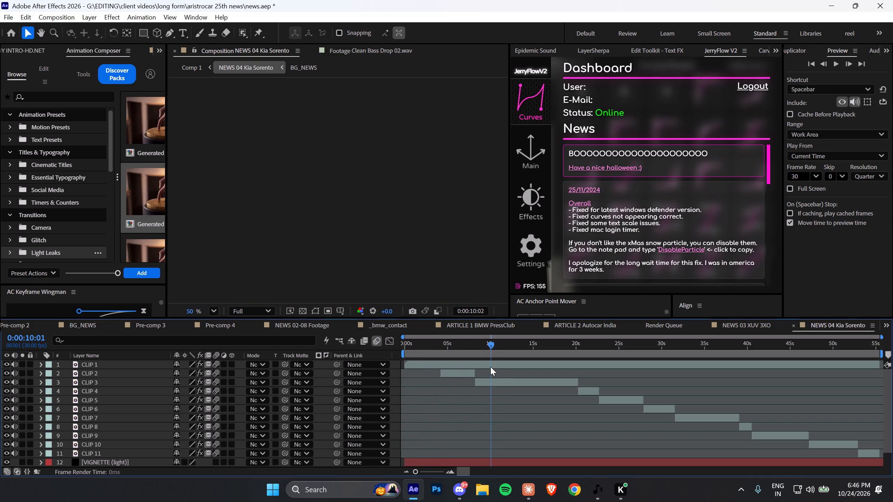
drag(490, 367, 447, 365)
drag(7, 364, 3, 476)
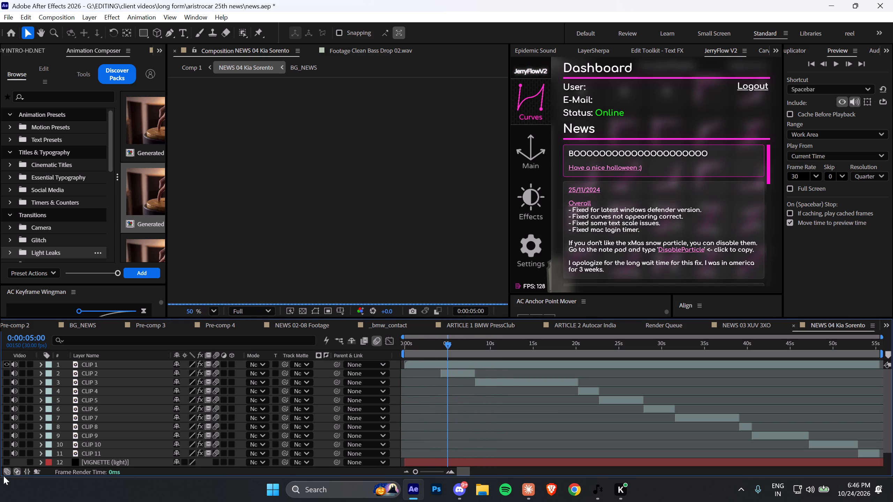
drag(3, 476, 3, 474)
Delete the CLIP 1 layer from NEWS 04 Kia Sorento.
click(81, 365)
key(BackSpace)
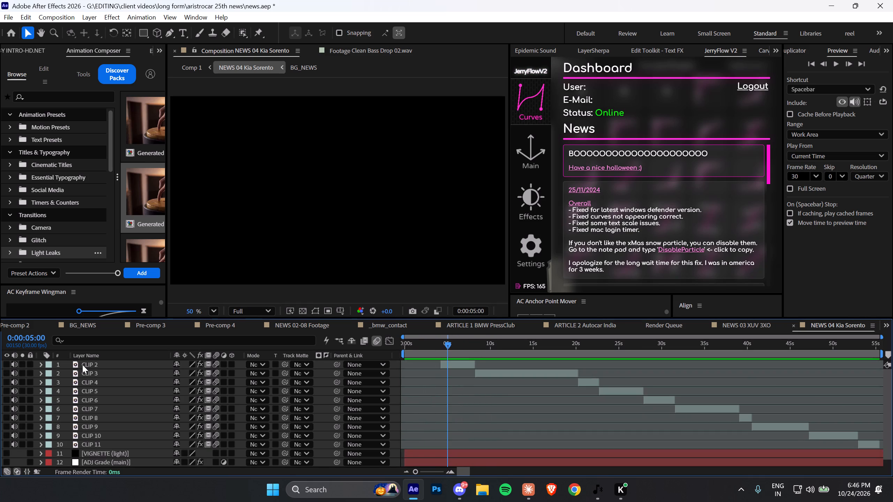
Play the audio of NEWS 04 Kia Sorento from just before CLIP 2, at about 4 seconds, and save the project.
key(space)
drag(446, 342, 437, 344)
key(space)
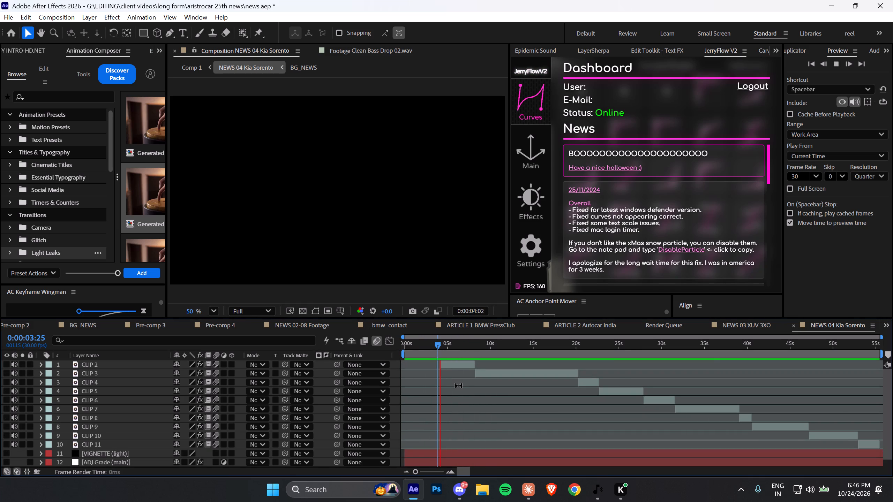
click(460, 386)
key(ctrl+s)
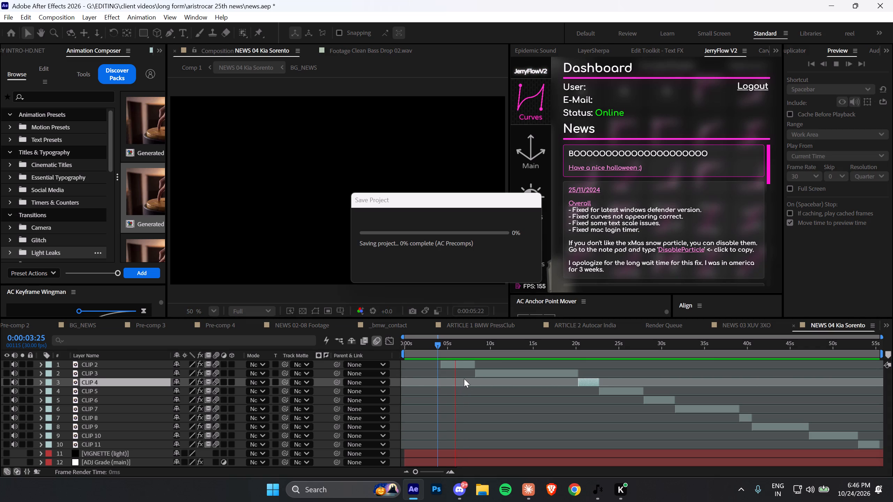
Stop the NEWS 04 Kia Sorento preview, return to Comp 1 and open the NEWS 02-08 Footage composition.
key(space)
click(499, 365)
click(498, 375)
key(Tab)
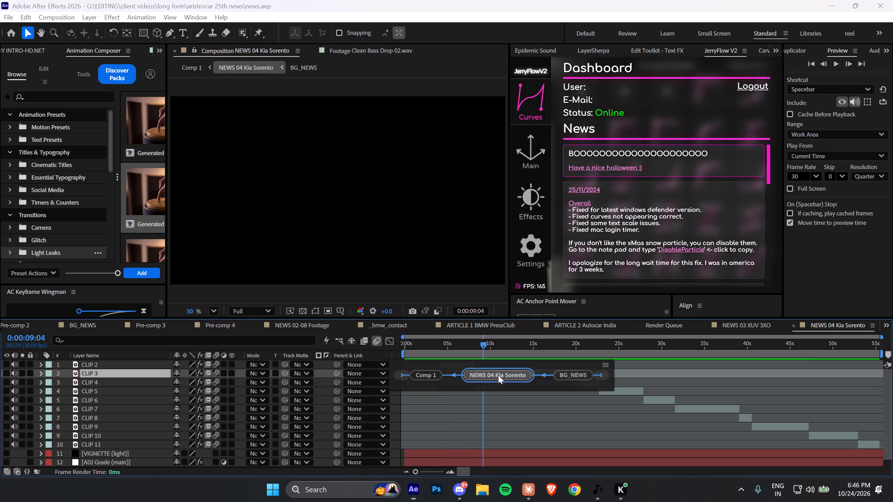
click(433, 380)
key(Tab)
click(358, 382)
scroll(565, 397, down, 2)
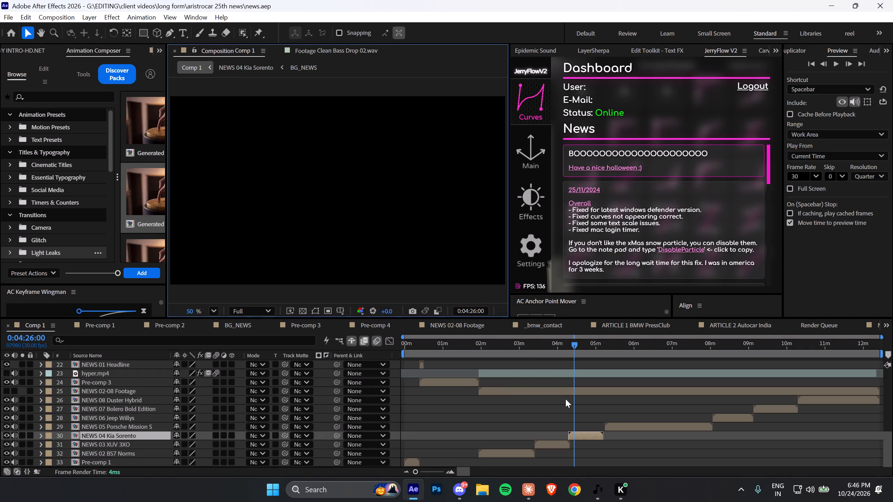
scroll(565, 399, down, 2)
scroll(565, 399, up, 3)
scroll(565, 399, down, 1)
scroll(565, 399, up, 5)
scroll(570, 404, down, 1)
scroll(570, 404, up, 1)
scroll(570, 404, down, 9)
scroll(568, 401, up, 1)
scroll(568, 401, down, 2)
double_click(554, 391)
Play NEWS 02-08 Footage from the start and look through its hyper.mp4 layers as far as the long clip on layer 40.
drag(496, 347, 377, 346)
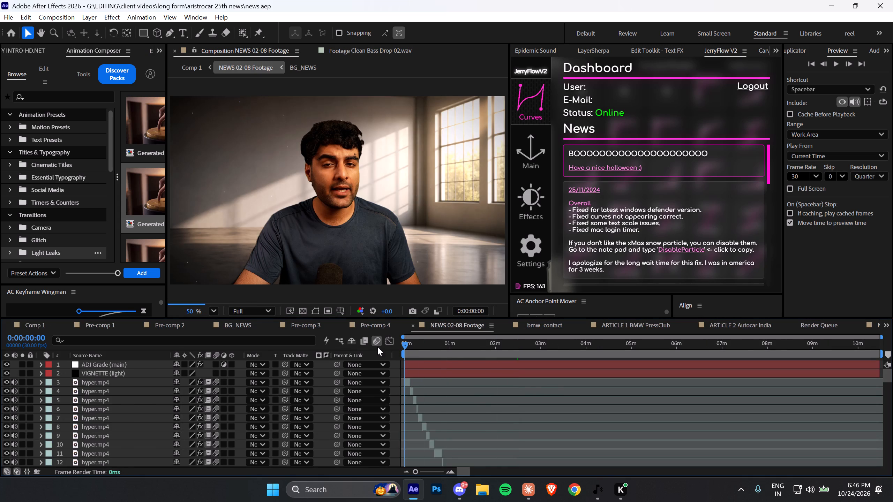
key(space)
scroll(484, 403, down, 1)
scroll(484, 403, up, 2)
scroll(484, 403, down, 5)
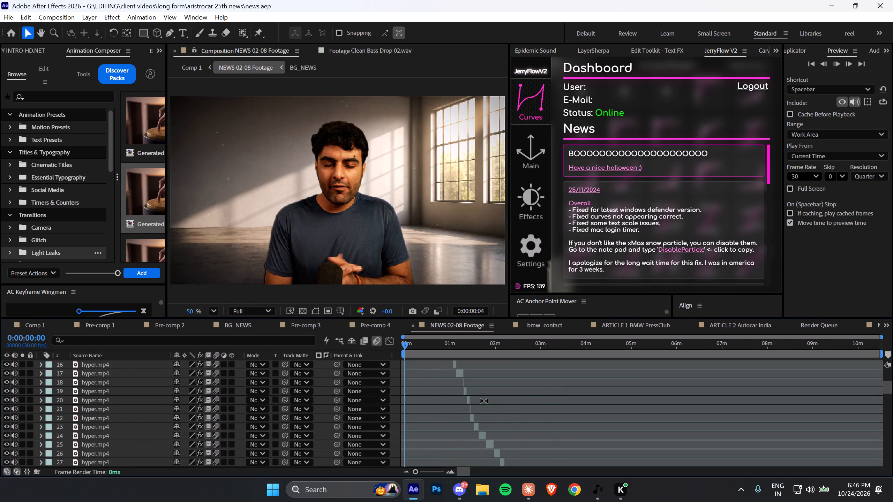
scroll(484, 401, down, 8)
scroll(486, 401, up, 1)
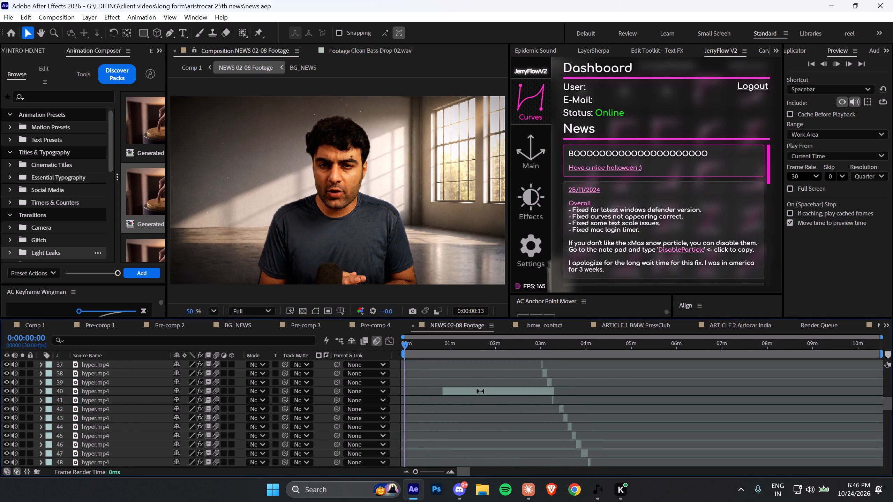
click(476, 394)
Move the playhead to about 2:59 and hide all layers in NEWS 02-08 Footage.
drag(524, 343, 524, 343)
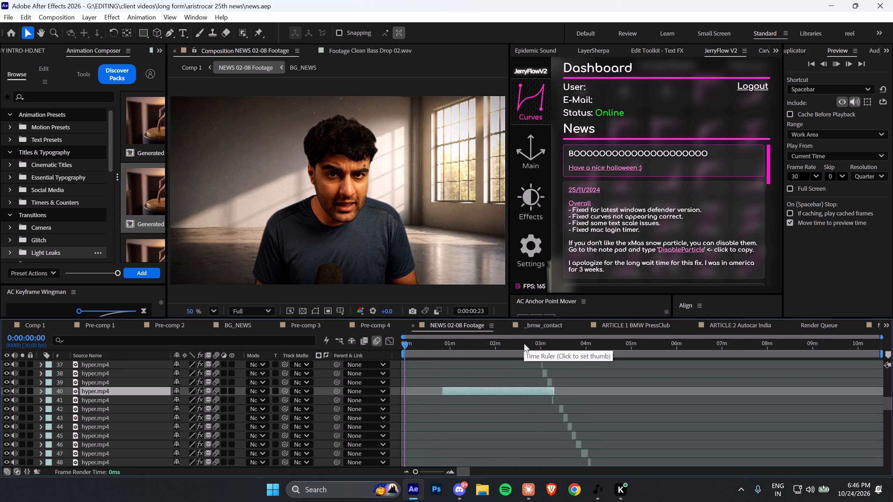
drag(524, 343, 540, 347)
scroll(6, 426, down, 1)
scroll(6, 428, up, 1)
scroll(6, 428, down, 2)
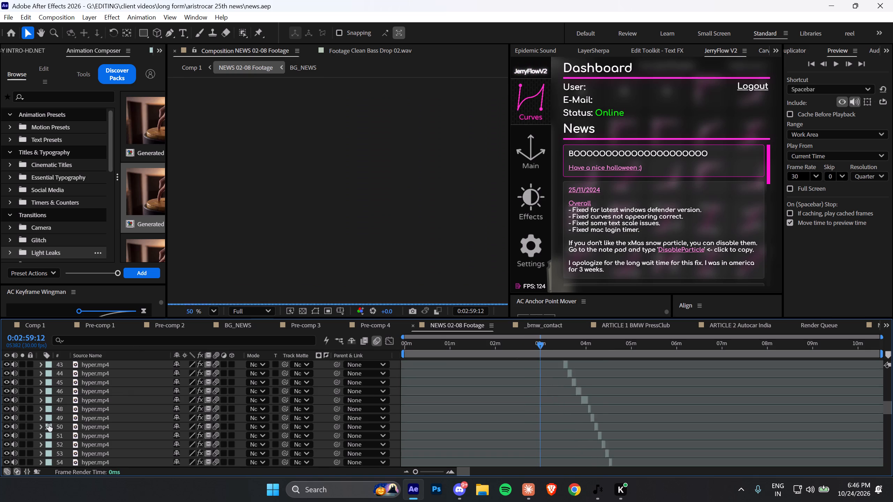
key(ctrl+a)
click(5, 418)
scroll(549, 396, up, 2)
scroll(557, 408, down, 1)
scroll(573, 425, up, 1)
click(584, 396)
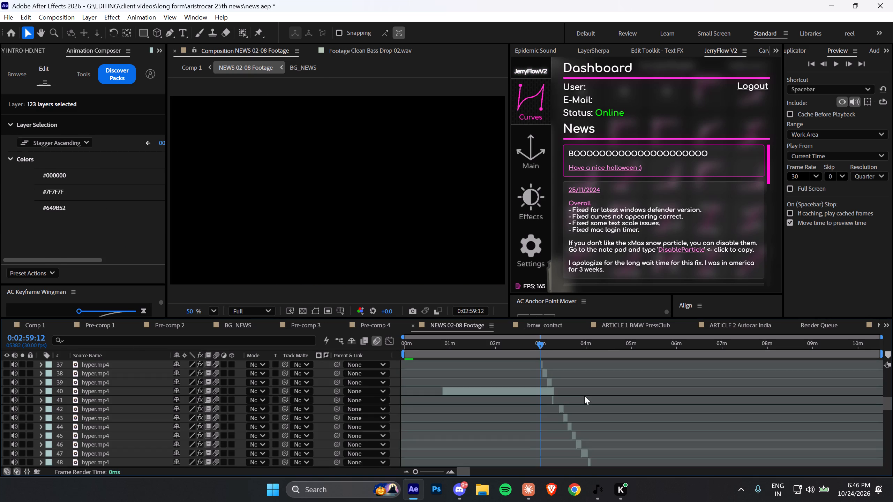
Play the audio of NEWS 02-08 Footage from about 2:59 and check hyper.mp4 layers 38 to 40 against it.
key(space)
double_click(448, 471)
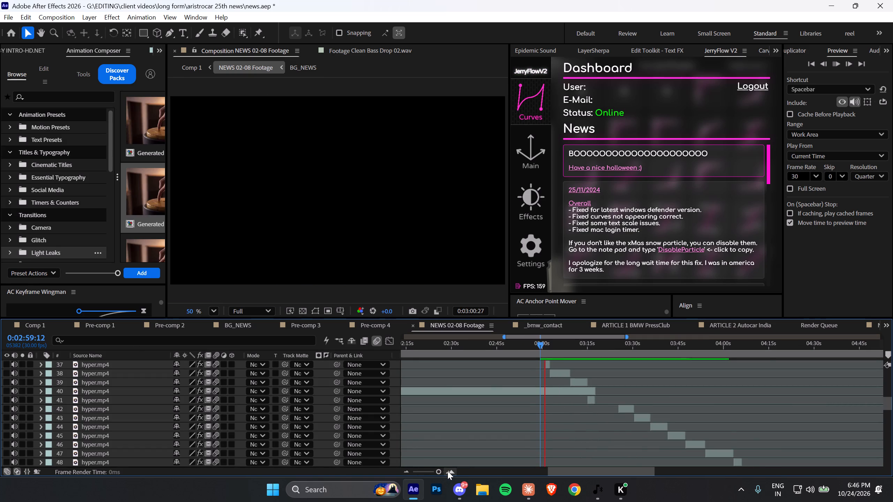
click(450, 471)
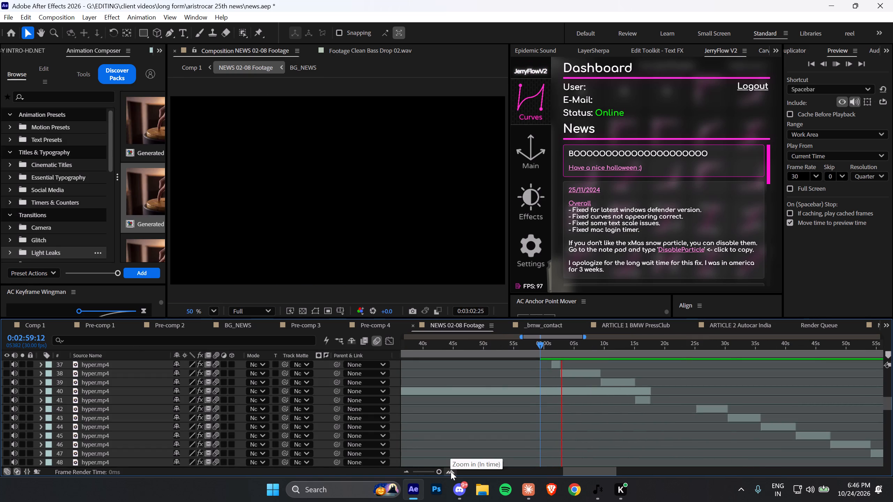
click(616, 394)
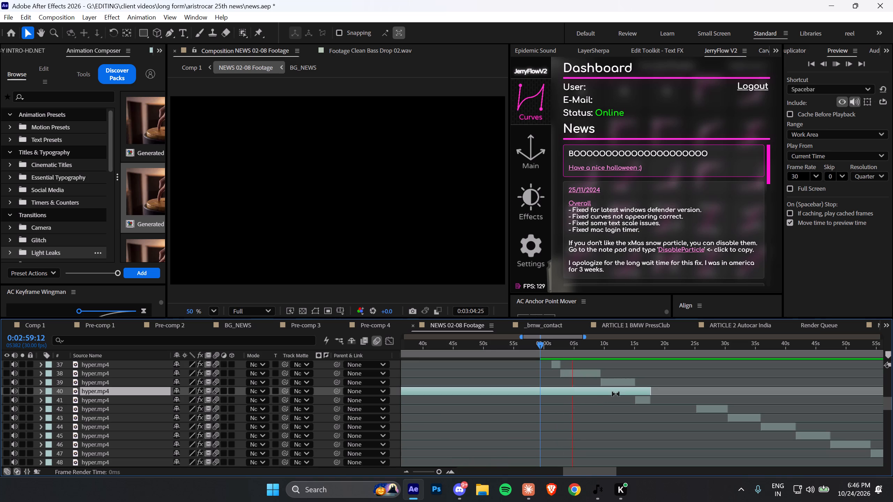
click(577, 376)
click(600, 382)
Examine the timing of the hyper.mp4 clips around the end of the long layer 40 clip while the audio keeps playing.
double_click(403, 474)
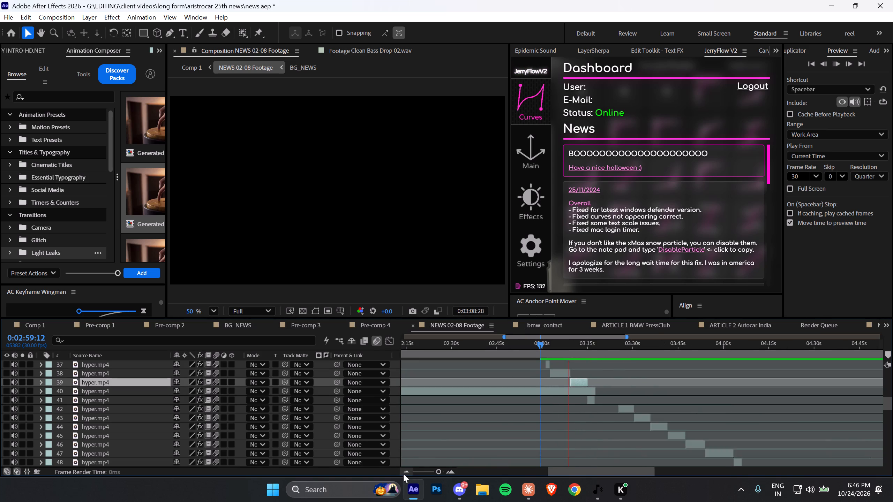
scroll(573, 411, down, 5)
scroll(573, 416, up, 1)
scroll(573, 418, down, 12)
scroll(576, 419, up, 1)
scroll(576, 419, down, 15)
scroll(578, 417, up, 6)
scroll(576, 415, down, 1)
scroll(577, 416, up, 19)
scroll(576, 411, down, 1)
scroll(576, 411, up, 4)
scroll(576, 411, down, 1)
scroll(576, 411, up, 1)
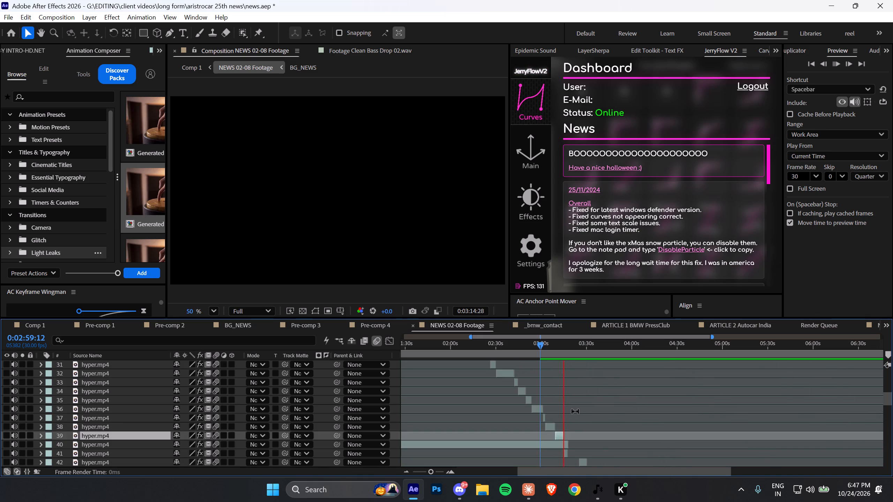
scroll(575, 411, down, 1)
scroll(575, 411, up, 1)
scroll(575, 411, down, 2)
scroll(575, 411, up, 1)
click(449, 473)
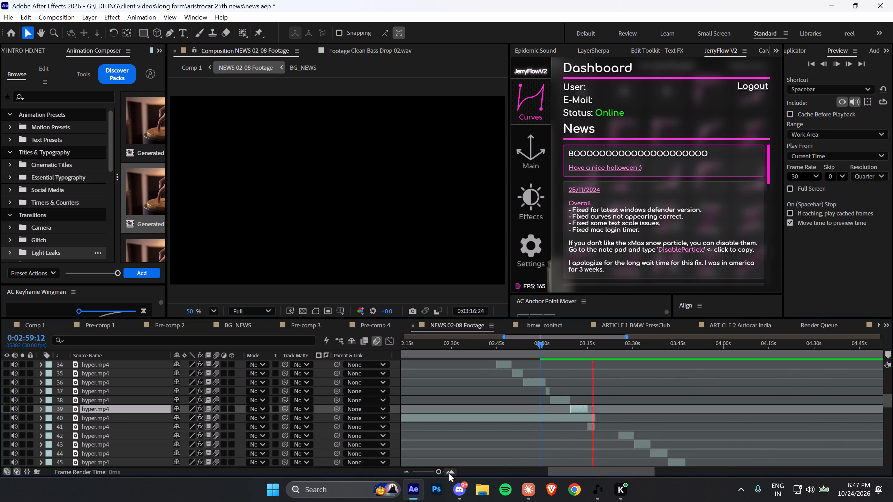
click(449, 473)
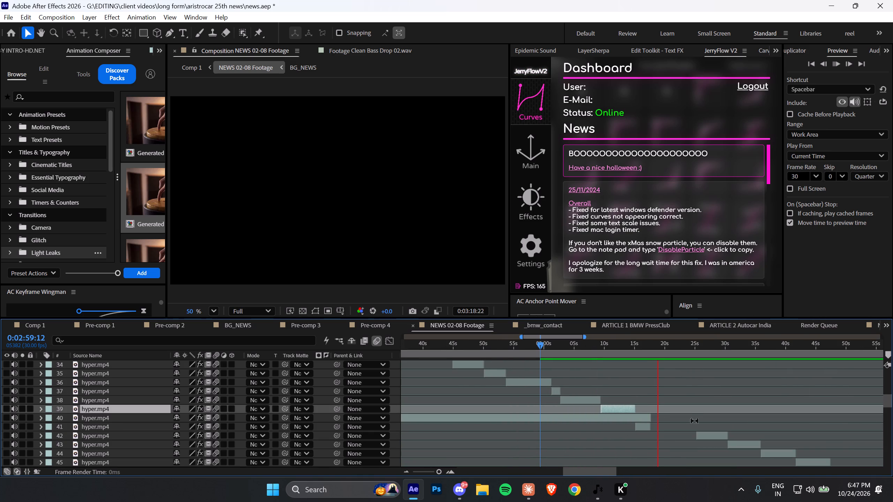
Play the audio of NEWS 02-08 Footage from the start of hyper.mp4 layer 42, at about 3:25.
drag(678, 350, 695, 354)
key(space)
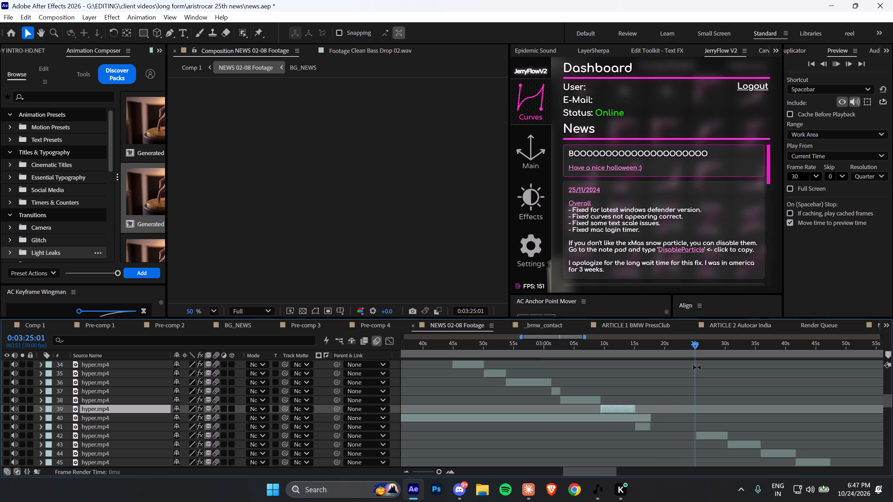
click(709, 423)
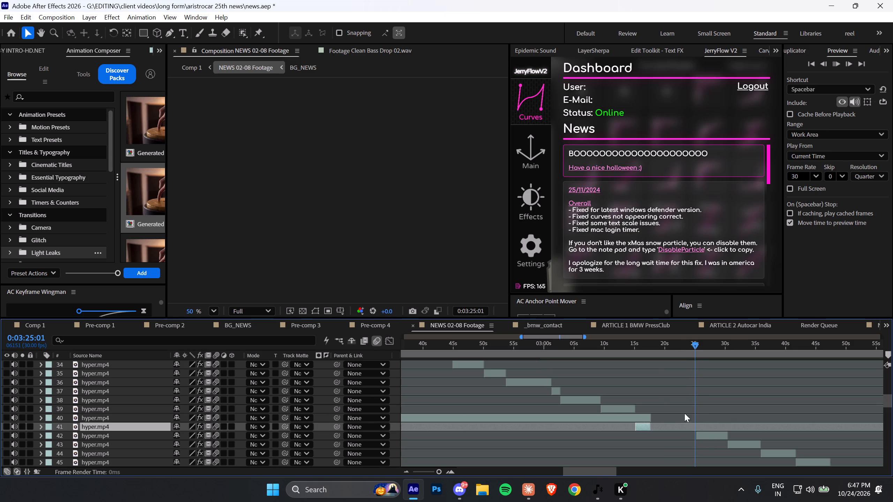
key(space)
drag(693, 348, 697, 348)
key(space)
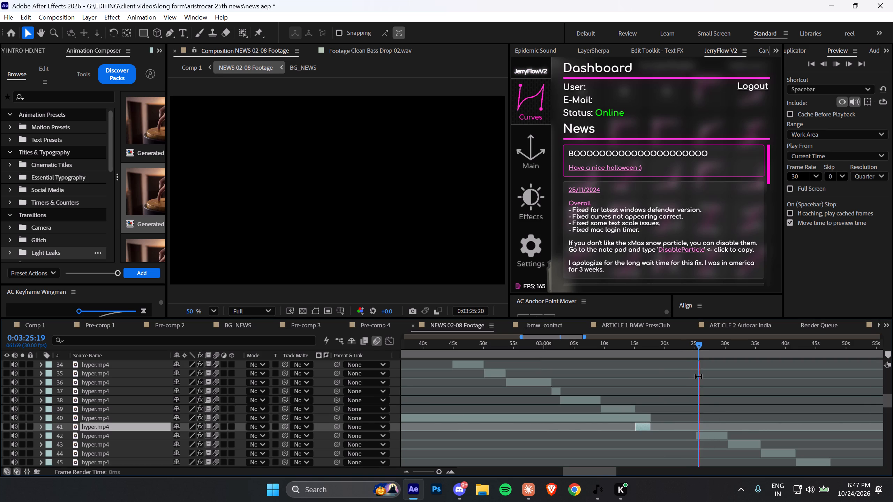
Return to Comp 1, move the playhead to the start and look through the layer stack down to the news compositions.
key(Tab)
click(638, 380)
key(space)
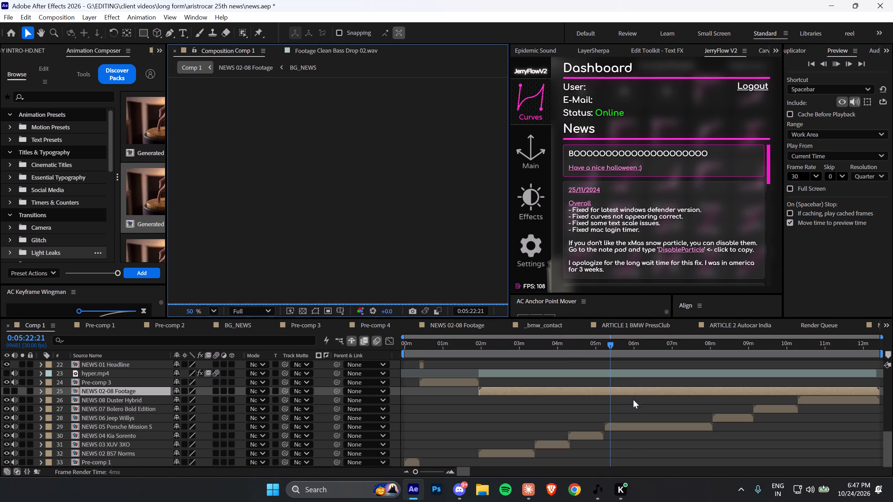
drag(513, 353, 359, 349)
key(space)
scroll(439, 380, down, 1)
scroll(443, 384, up, 3)
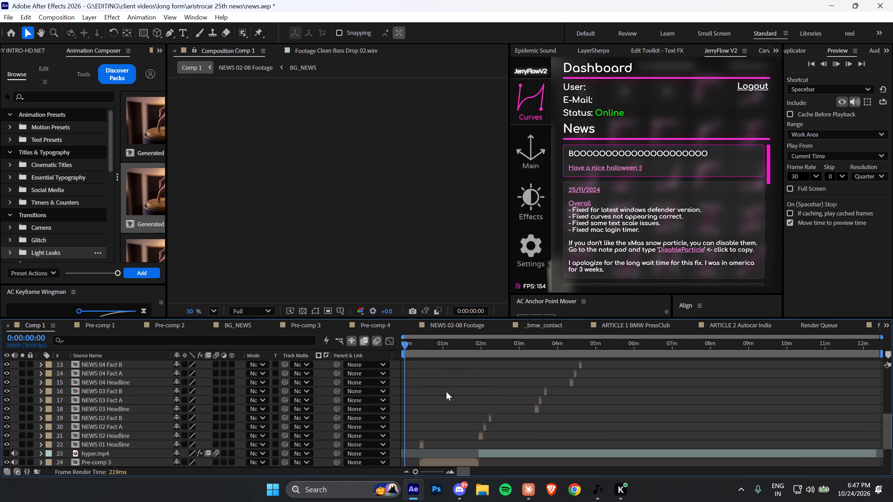
scroll(446, 391, down, 2)
scroll(446, 391, up, 1)
scroll(446, 391, down, 1)
scroll(446, 391, up, 1)
scroll(446, 391, down, 1)
scroll(446, 391, up, 1)
scroll(446, 391, down, 1)
scroll(446, 391, up, 1)
scroll(430, 378, down, 3)
Preview Comp 1 across the change from Pre-comp 3 to NEWS 02 BS7 Norms, starting at about 1:55 and again from 1:54.
drag(412, 348, 450, 352)
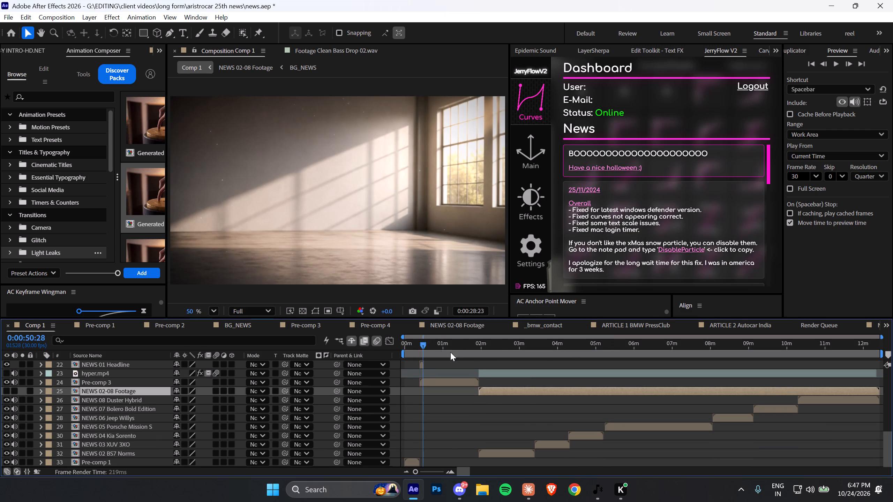
drag(450, 352, 479, 357)
scroll(515, 384, up, 1)
scroll(516, 389, down, 2)
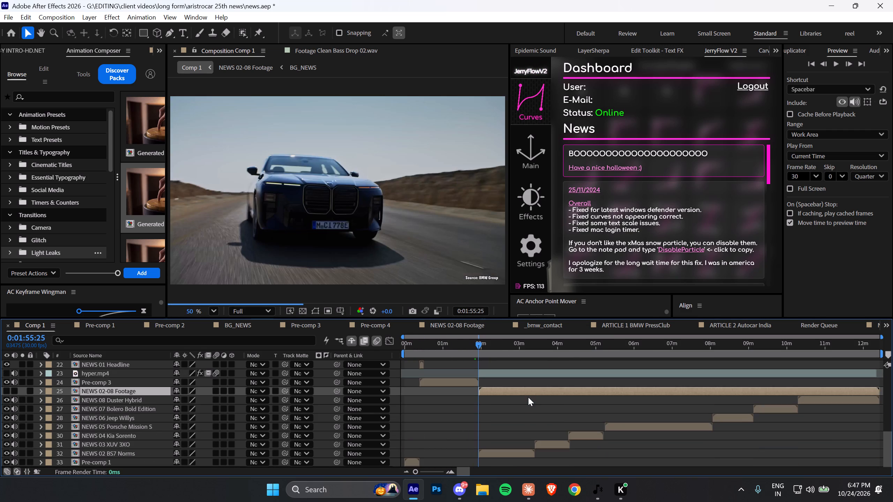
key(space)
scroll(528, 399, down, 2)
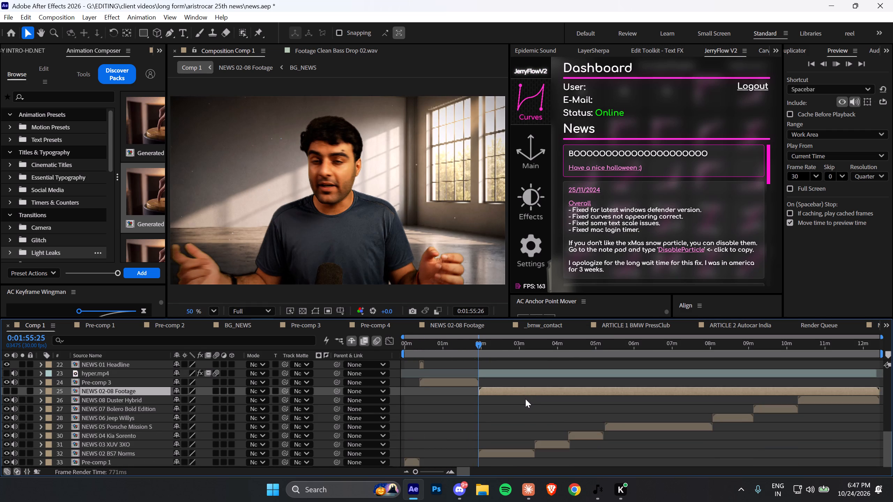
click(451, 470)
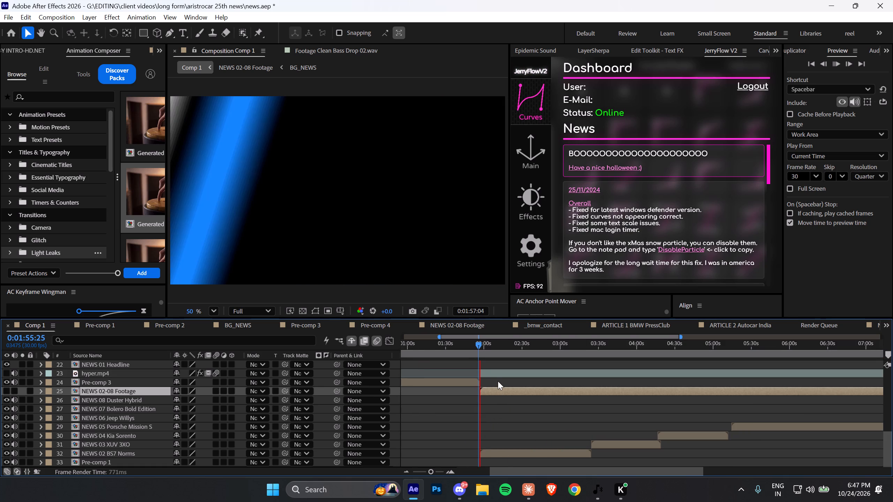
key(space)
key(space)
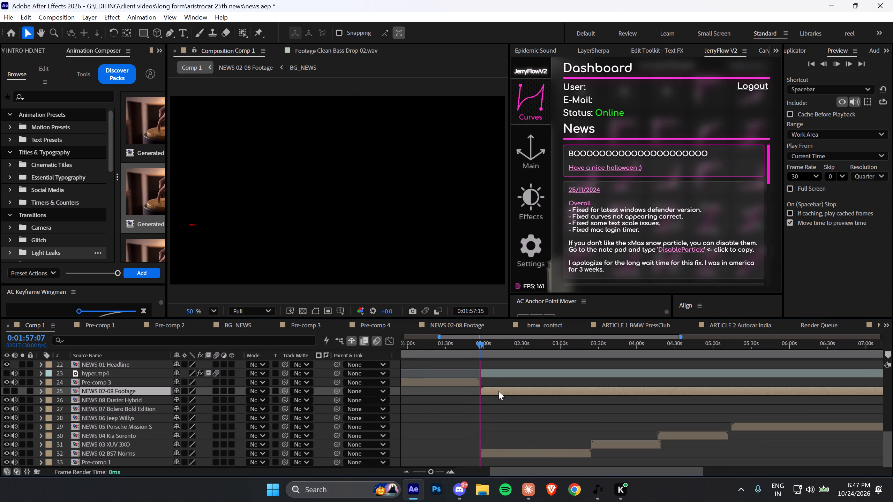
key(space)
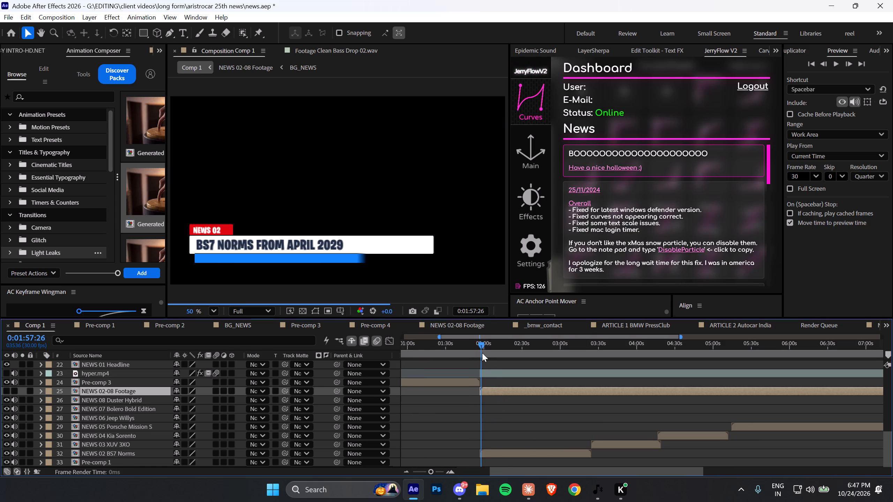
drag(480, 351, 477, 350)
key(space)
click(489, 367)
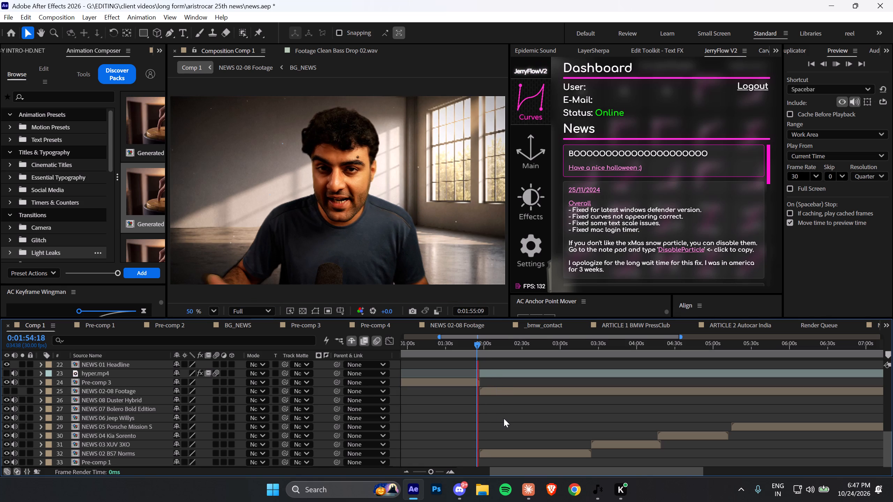
key(space)
Open the NEWS 02 BS7 Norms composition and play it from the start.
double_click(495, 451)
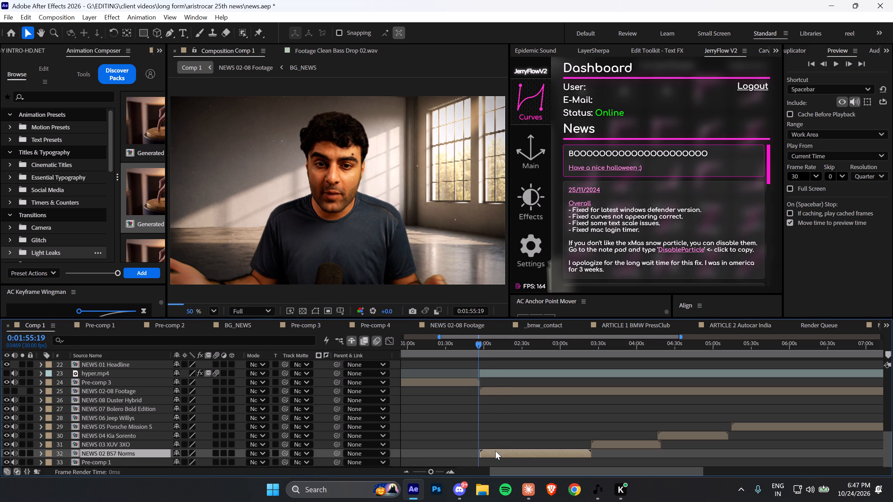
drag(444, 350, 381, 348)
key(space)
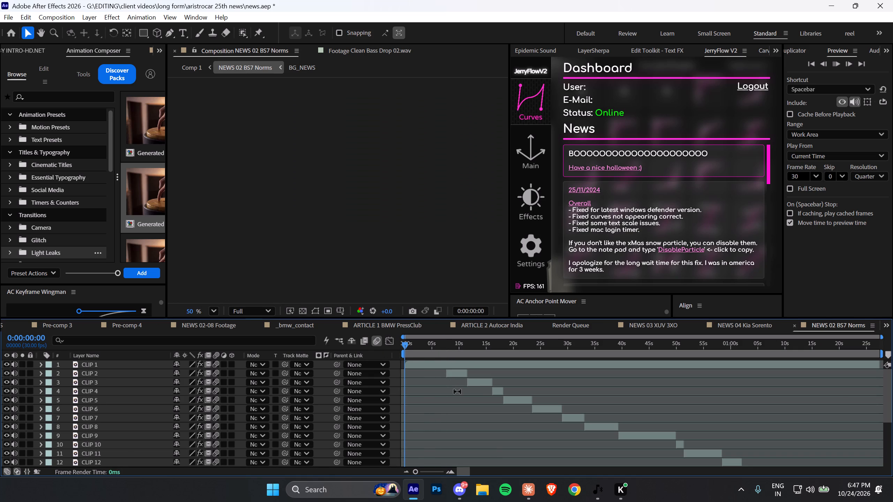
scroll(457, 391, down, 4)
scroll(457, 392, up, 2)
Return to Comp 1 and examine how the news composition layers are arranged along the full timeline.
key(Tab)
click(390, 397)
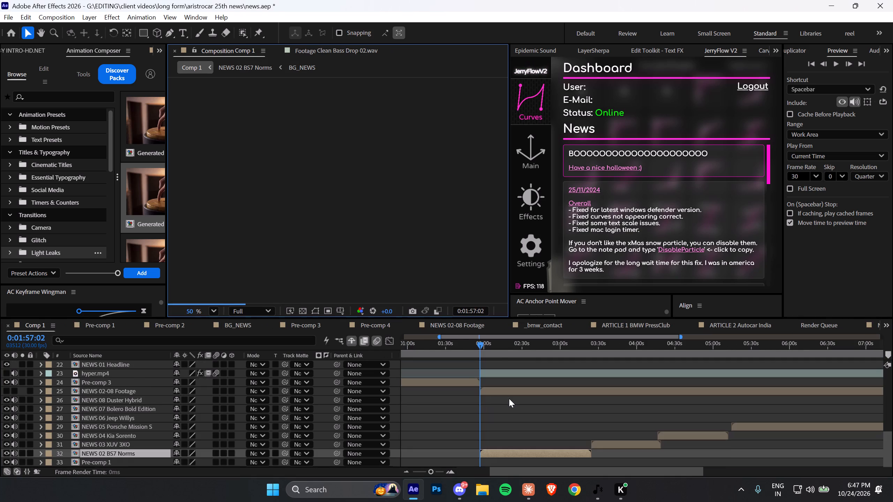
scroll(510, 400, down, 2)
scroll(510, 401, up, 1)
scroll(525, 408, down, 5)
scroll(525, 409, up, 1)
scroll(525, 411, down, 1)
scroll(525, 411, up, 1)
scroll(525, 411, down, 2)
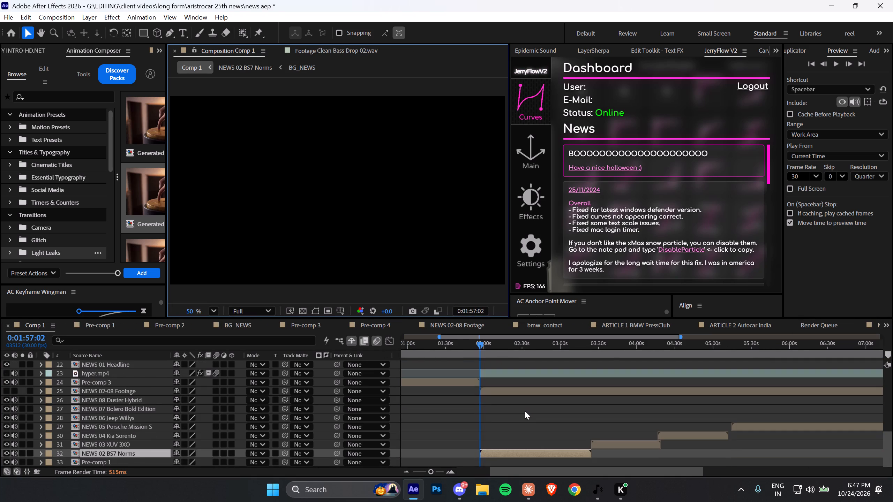
scroll(525, 411, down, 1)
scroll(525, 411, up, 2)
scroll(525, 411, down, 2)
scroll(525, 411, up, 3)
scroll(525, 410, down, 3)
scroll(523, 407, up, 2)
scroll(517, 405, down, 1)
scroll(517, 405, up, 1)
scroll(517, 405, down, 2)
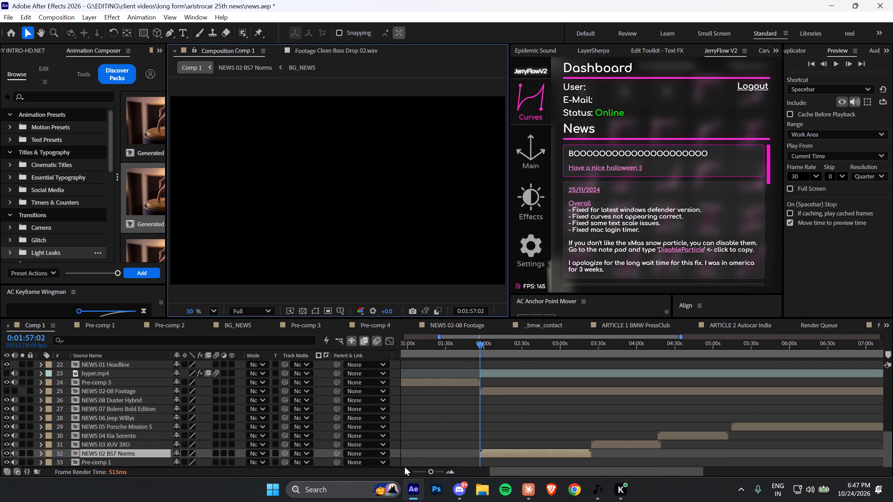
double_click(405, 469)
scroll(484, 428, down, 4)
scroll(486, 427, up, 1)
scroll(486, 426, down, 1)
scroll(486, 425, up, 1)
scroll(490, 449, down, 3)
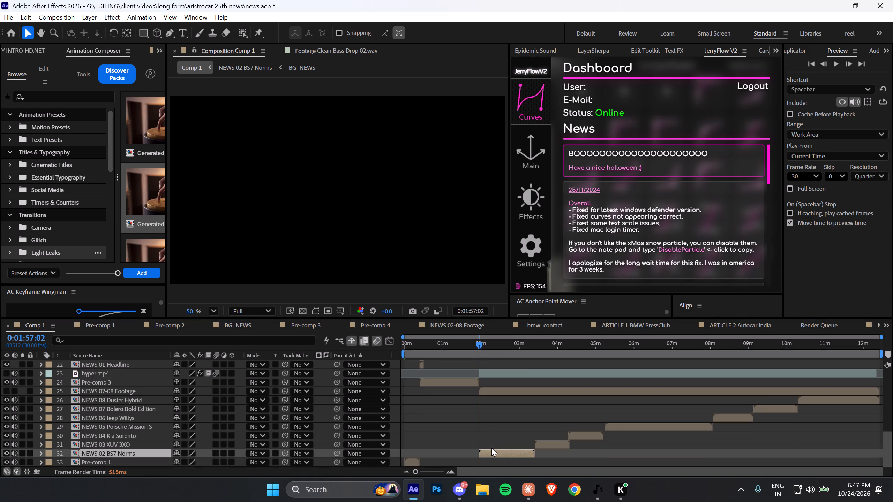
Open the NEWS 02 BS7 Norms composition, start playback and look through its layer stack.
double_click(491, 453)
key(space)
scroll(449, 402, up, 1)
scroll(449, 402, down, 1)
scroll(449, 402, up, 3)
scroll(449, 402, down, 1)
scroll(449, 402, up, 1)
scroll(453, 403, down, 1)
scroll(454, 403, up, 1)
scroll(454, 403, down, 2)
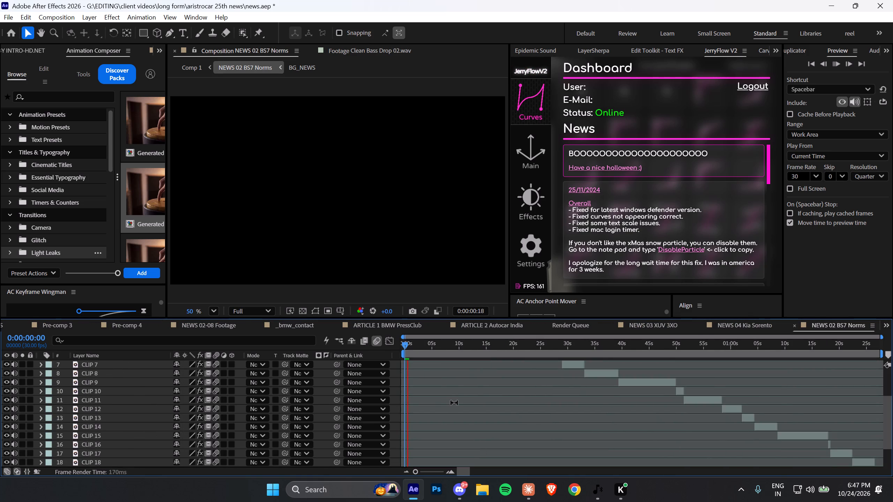
scroll(454, 403, down, 1)
scroll(454, 403, up, 4)
Turn off both the video and the audio of the CLIP 1 layer and replay the composition from the start.
click(424, 367)
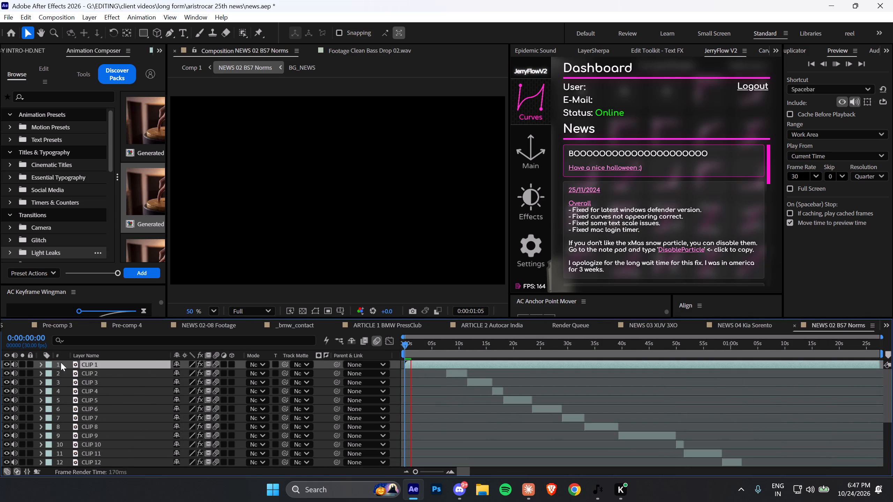
drag(13, 364, 1, 363)
click(7, 362)
drag(414, 347, 390, 348)
key(space)
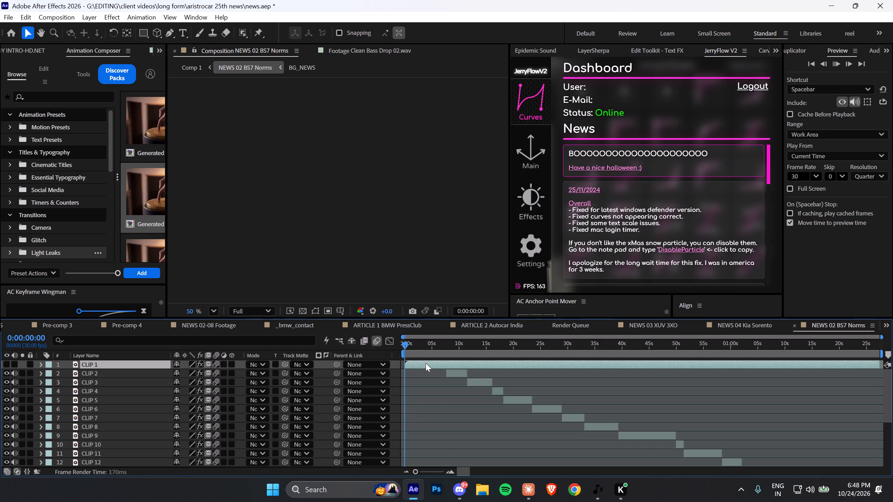
With the playhead at about 8 seconds, hide the VIGNETTE (light), ADJ Grade (main) and BG_NEWS layers.
drag(406, 345, 447, 353)
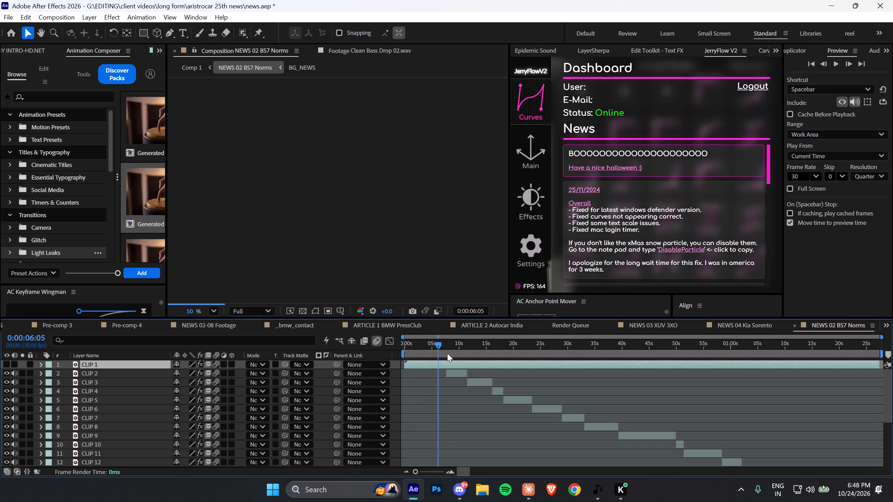
drag(447, 353, 450, 353)
scroll(456, 381, down, 2)
scroll(455, 387, up, 1)
scroll(452, 392, down, 1)
scroll(448, 398, up, 1)
scroll(446, 399, down, 3)
scroll(438, 430, up, 1)
scroll(438, 430, down, 3)
click(2, 449)
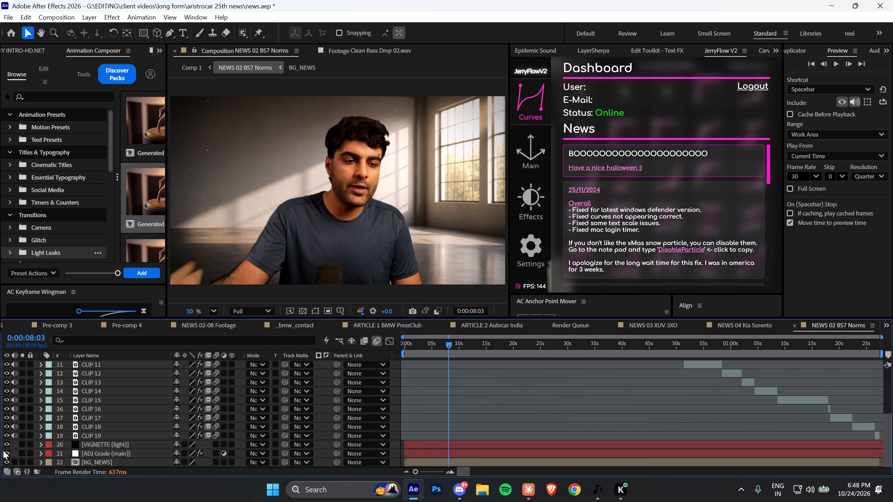
drag(7, 447, 2, 469)
Preview the composition around the beginning of CLIP 2, between about 6 and 9 seconds.
click(416, 388)
scroll(479, 395, up, 3)
scroll(482, 398, down, 1)
scroll(486, 401, up, 1)
scroll(486, 401, down, 1)
scroll(486, 400, up, 1)
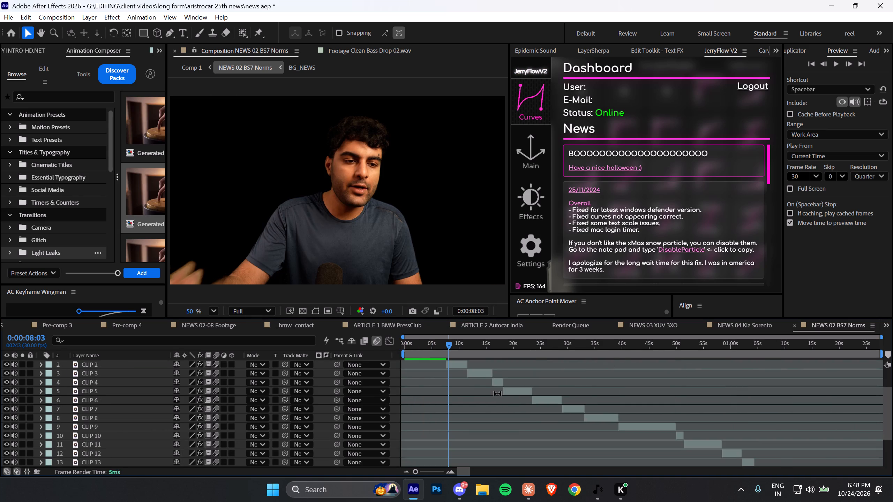
key(space)
click(448, 350)
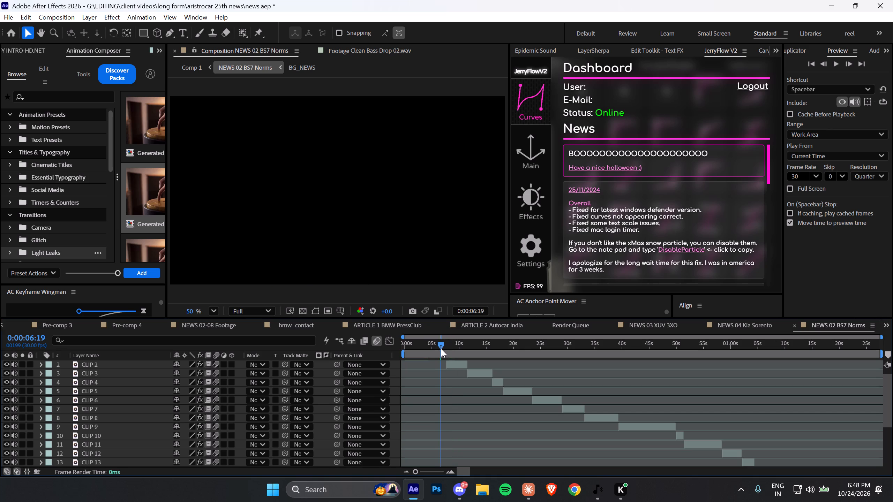
key(space)
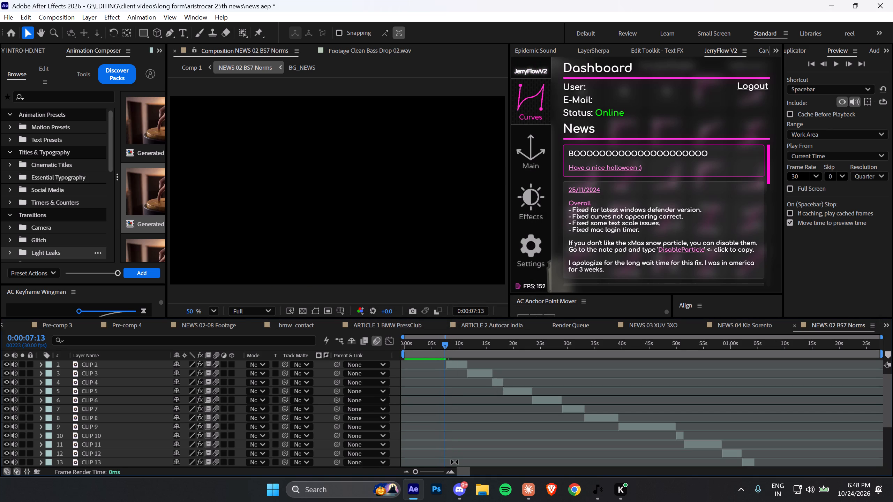
double_click(452, 475)
click(449, 350)
key(space)
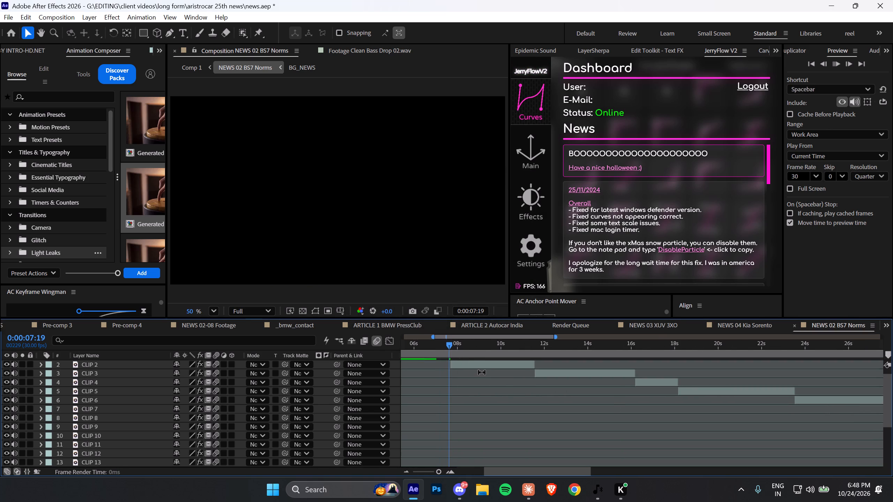
key(space)
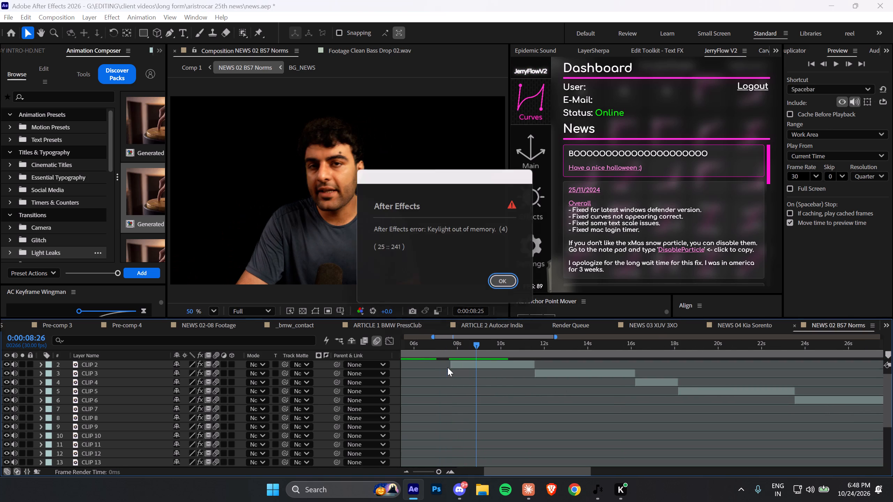
click(508, 289)
Extend the in point of CLIP 2 back to the composition's start and play it from there.
double_click(405, 476)
triple_click(404, 471)
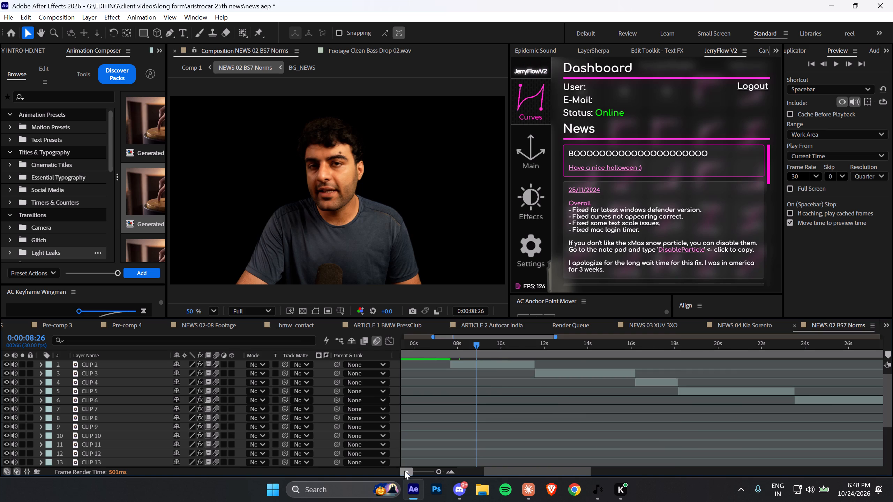
drag(442, 363, 362, 362)
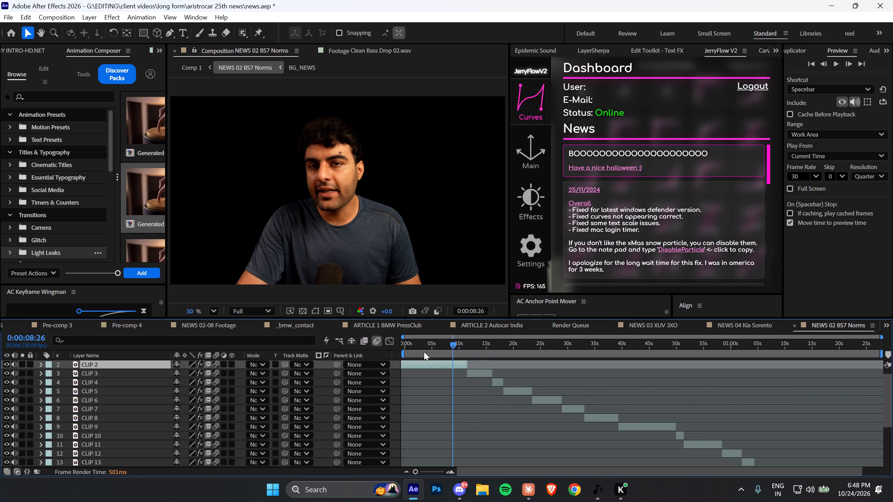
drag(421, 352, 384, 357)
key(space)
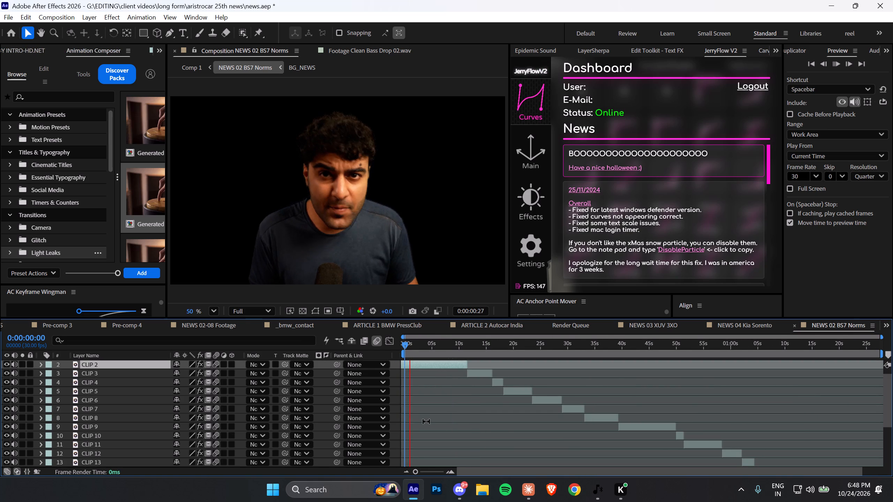
drag(411, 347, 384, 347)
key(space)
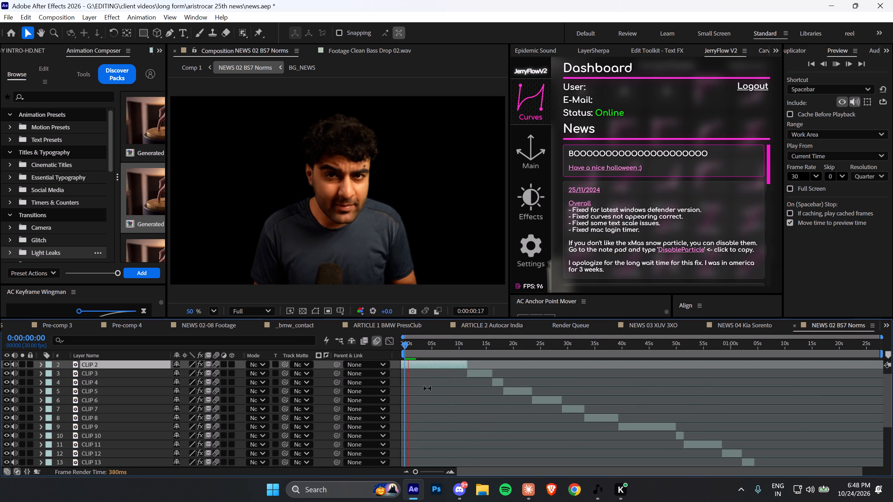
Save the project.
click(397, 390)
key(ctrl+s)
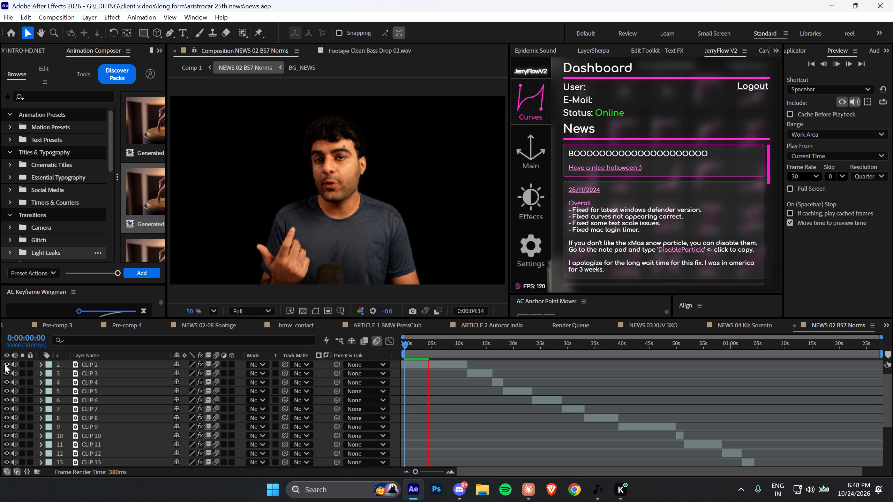
Turn off the visibility of layers CLIP 2 through CLIP 19, leaving their audio on for playback.
drag(5, 364, 5, 496)
drag(3, 428, 6, 439)
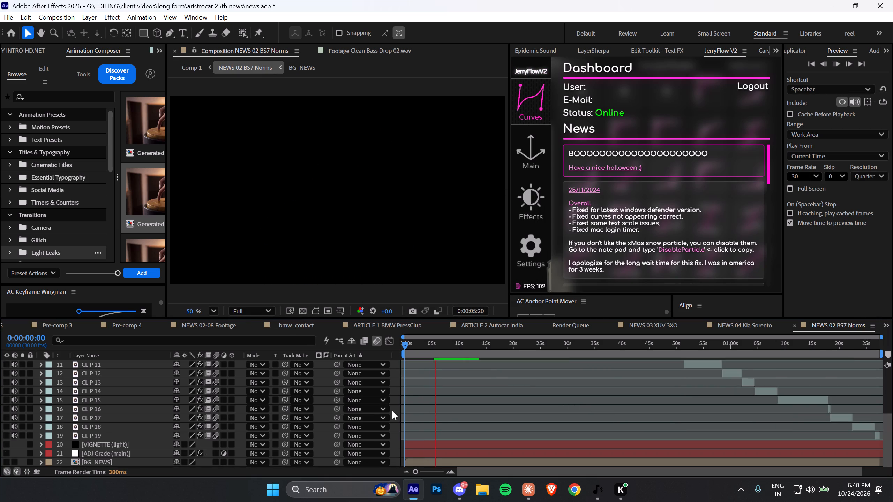
scroll(429, 414, up, 4)
click(516, 289)
scroll(458, 383, up, 2)
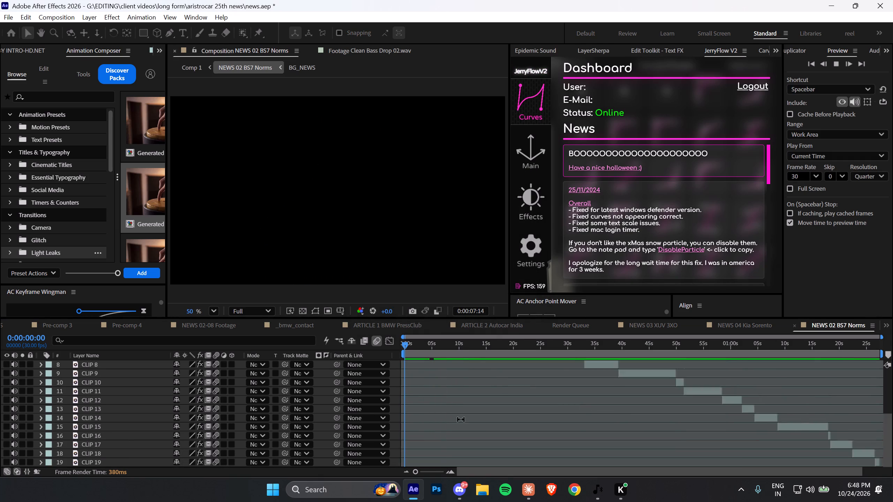
scroll(461, 419, up, 4)
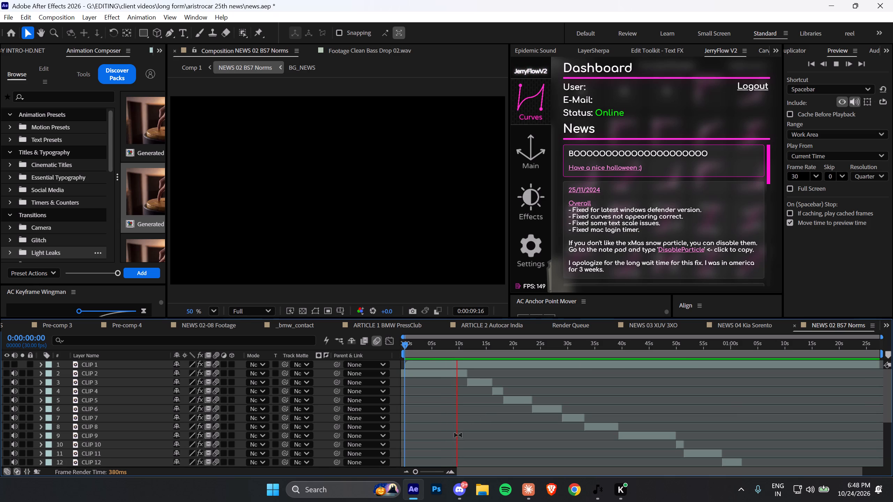
Save the project again while the composition plays.
click(451, 474)
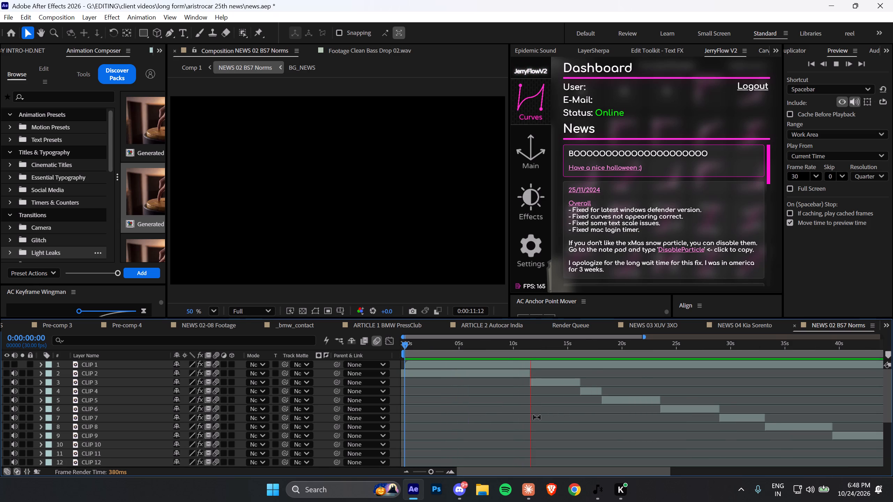
key(ctrl+s)
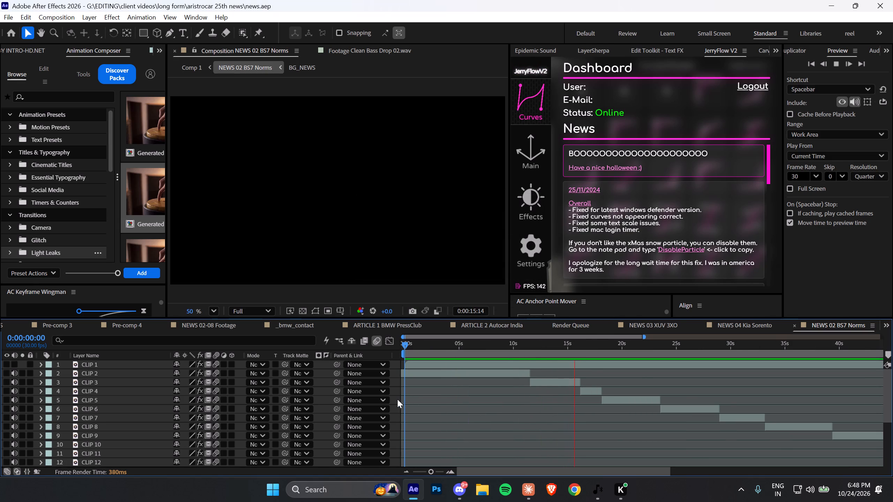
click(397, 399)
key(ctrl+s)
Preview the last seconds of CLIP 5, from about 0:00:20:26, to find where to trim it.
click(408, 470)
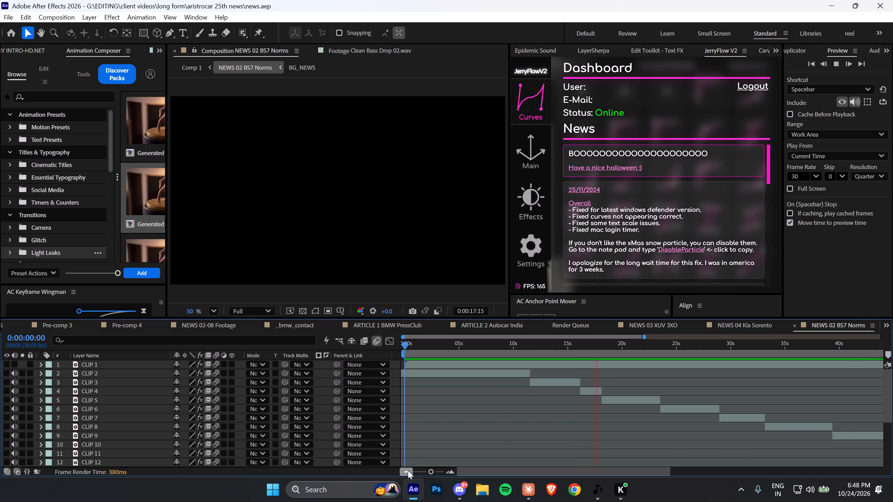
drag(490, 469, 501, 470)
drag(480, 471, 523, 470)
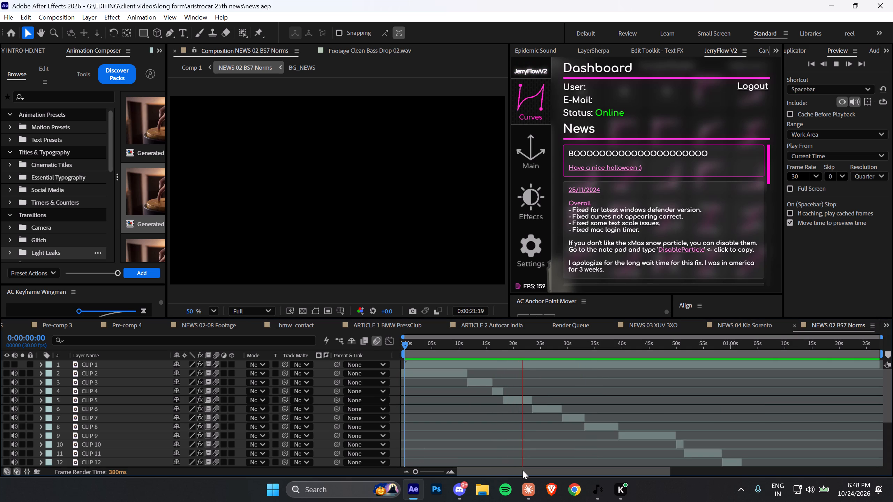
drag(523, 470, 522, 470)
drag(502, 472, 592, 466)
key(space)
drag(534, 352, 526, 349)
key(space)
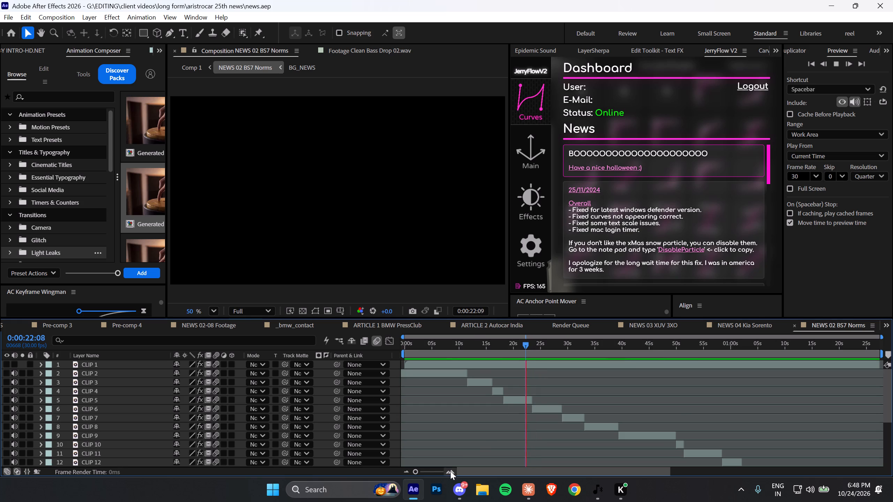
click(450, 471)
key(space)
click(404, 470)
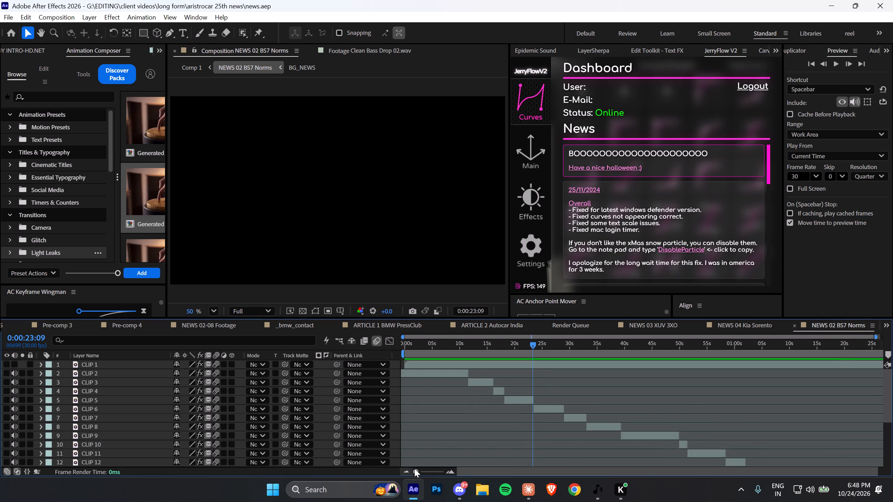
triple_click(455, 469)
drag(526, 345, 497, 343)
key(space)
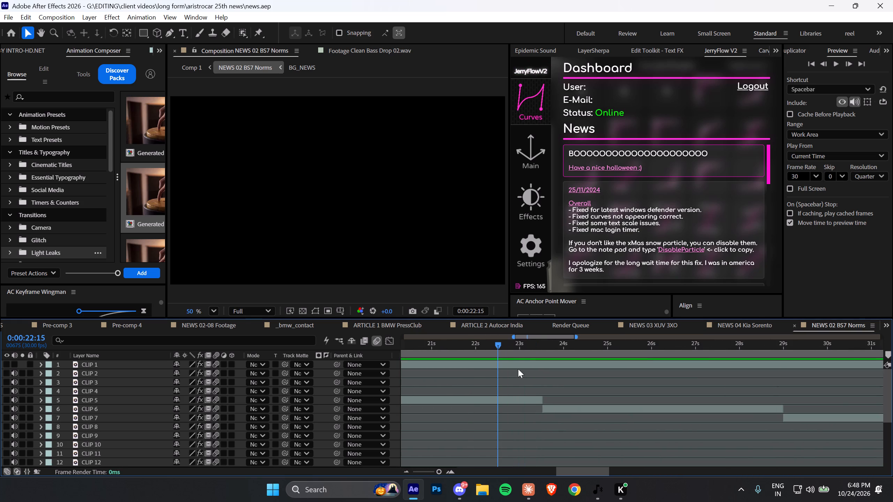
key(space)
drag(503, 348, 427, 351)
key(space)
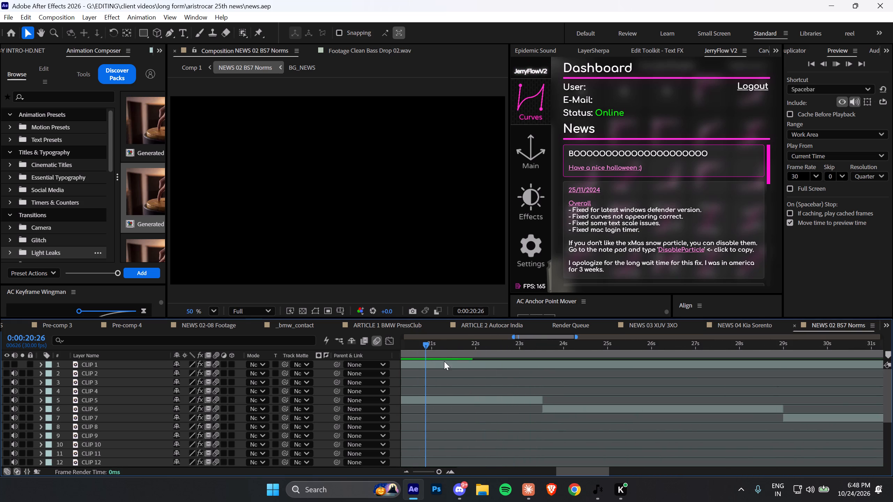
key(space)
Split CLIP 5 at 0:00:21:26, delete the portion after the split and preview the cut.
click(508, 398)
key(ctrl+shift+d)
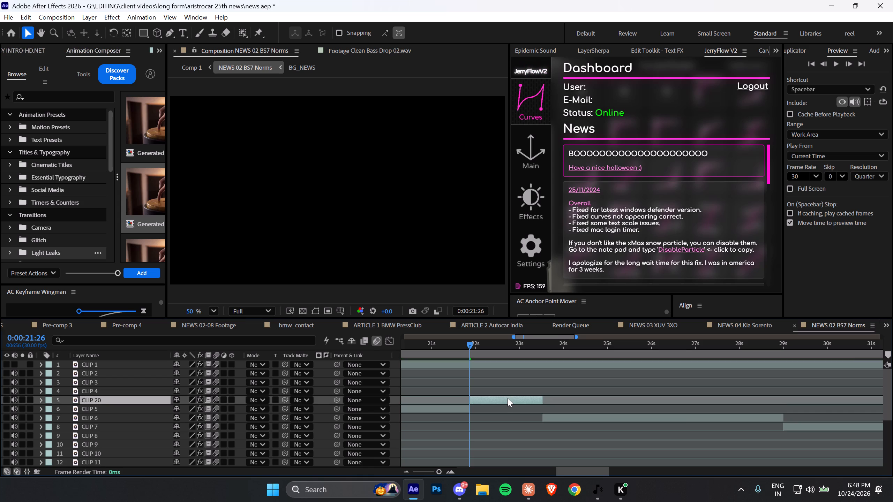
key(BackSpace)
key(space)
drag(470, 350, 454, 345)
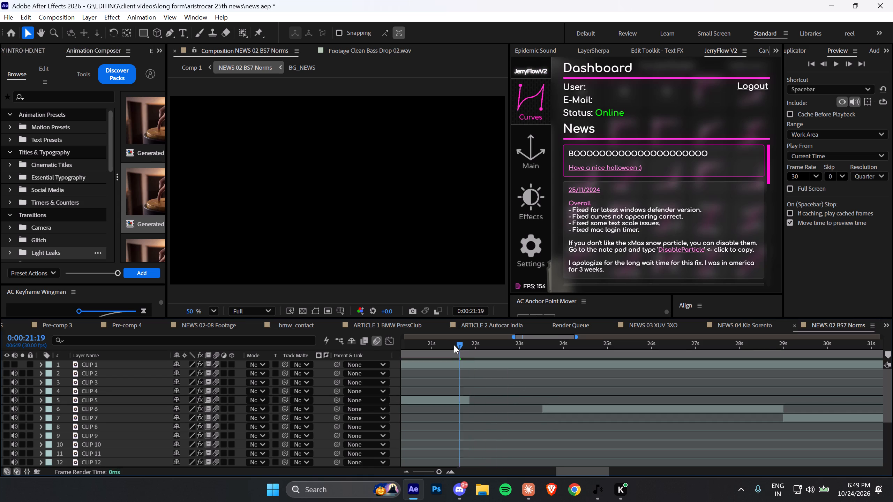
drag(454, 345, 453, 345)
key(space)
key(space)
Extend the end of CLIP 5 to about 22 seconds and play across it from 0:00:21:15.
drag(471, 399, 477, 400)
drag(462, 350, 453, 350)
key(space)
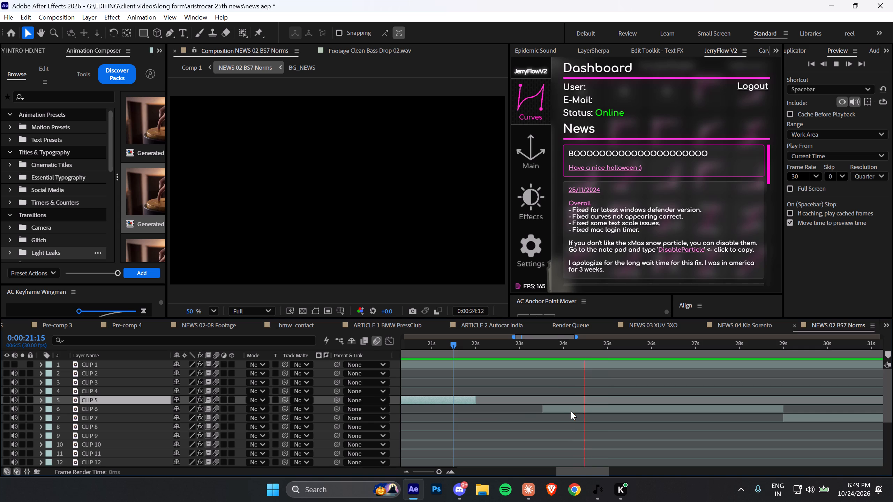
key(space)
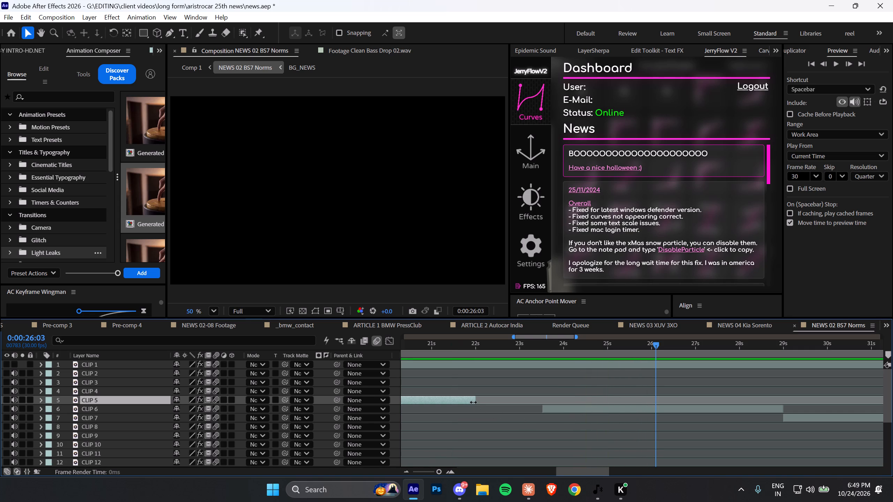
Move CLIP 6 to start at CLIP 5's out point, 0:00:21:29, and preview the join from 0:00:21:13.
key(o)
click(554, 411)
key(bracketleft)
click(546, 388)
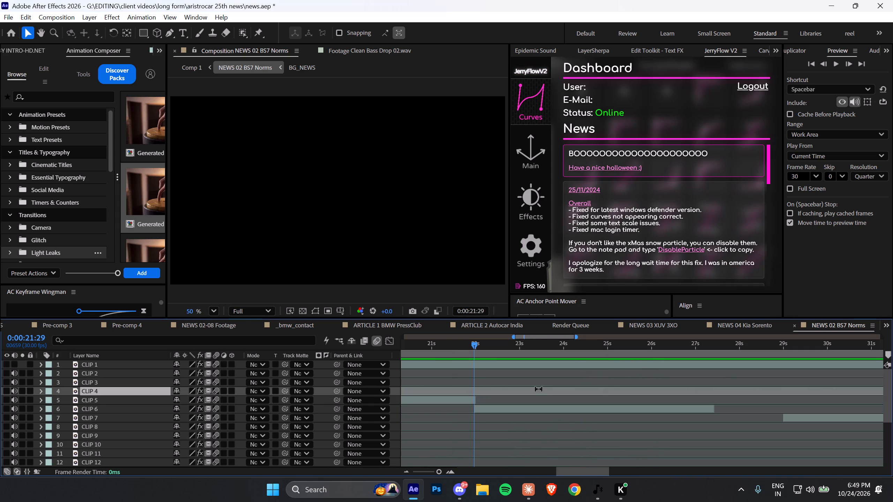
key(space)
drag(467, 345, 451, 346)
key(space)
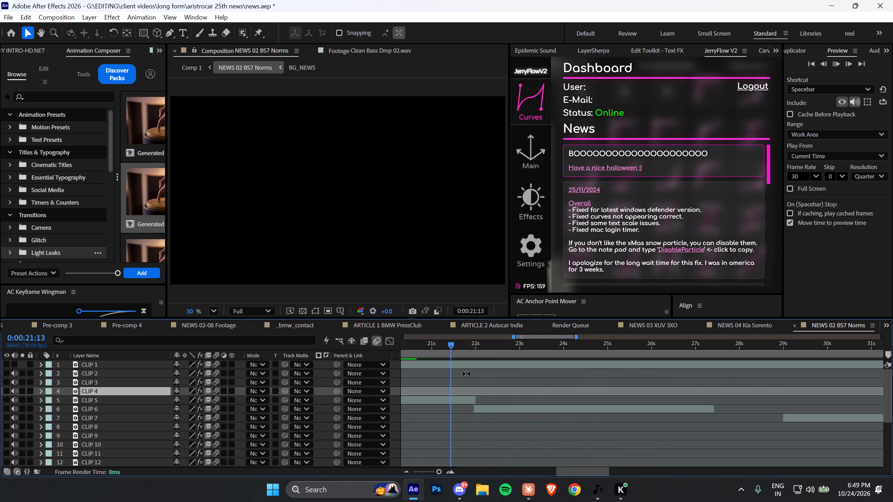
click(483, 376)
click(499, 387)
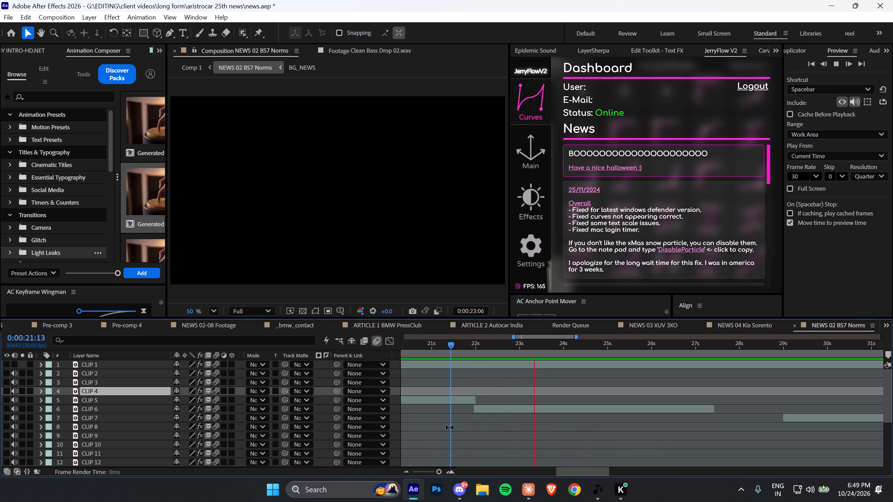
Move CLIP 7 through CLIP 19 together so CLIP 7 starts at CLIP 6's end, right after 0:00:27:12.
click(399, 434)
click(407, 471)
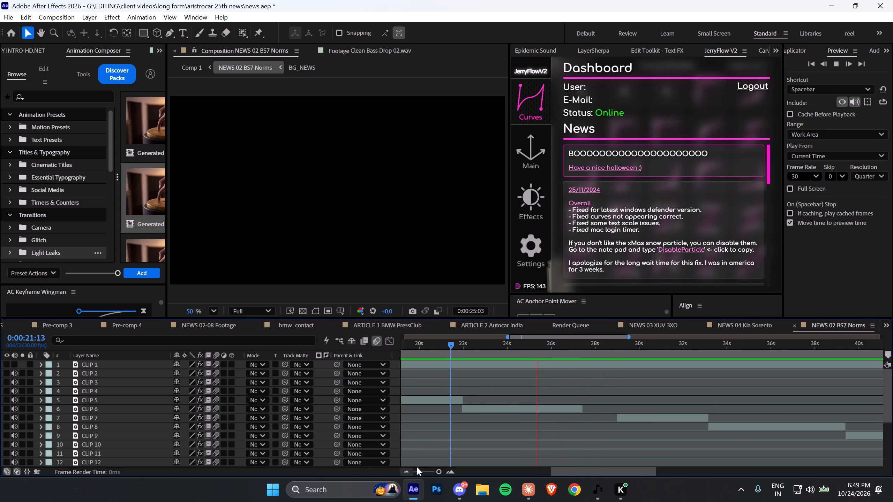
key(space)
click(576, 411)
key(o)
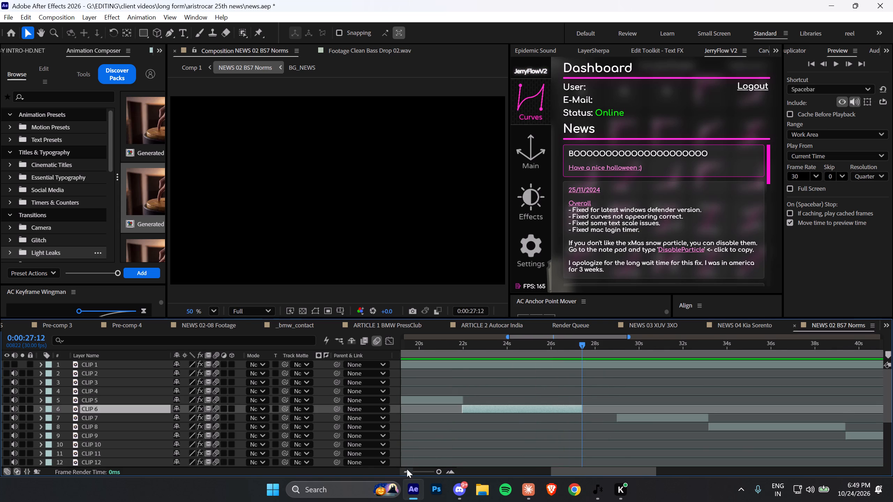
triple_click(406, 469)
click(406, 470)
scroll(602, 424, down, 6)
click(124, 436)
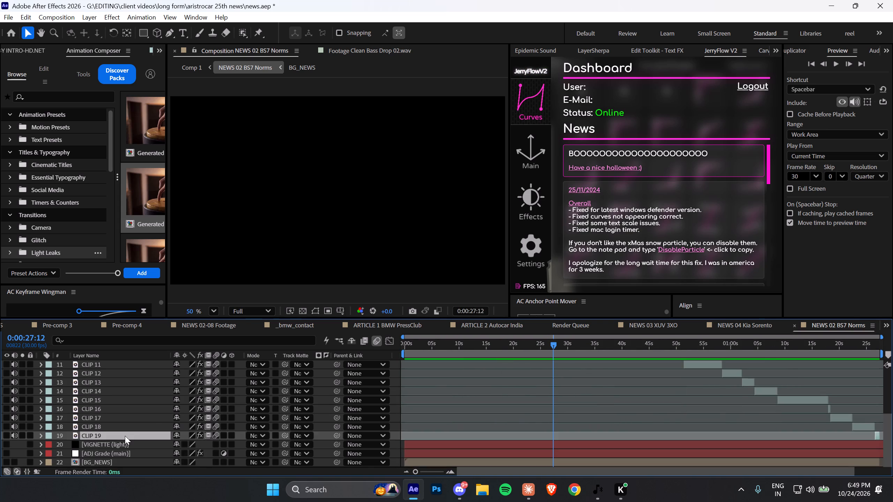
scroll(135, 430, up, 4)
shift+click(561, 419)
triple_click(453, 468)
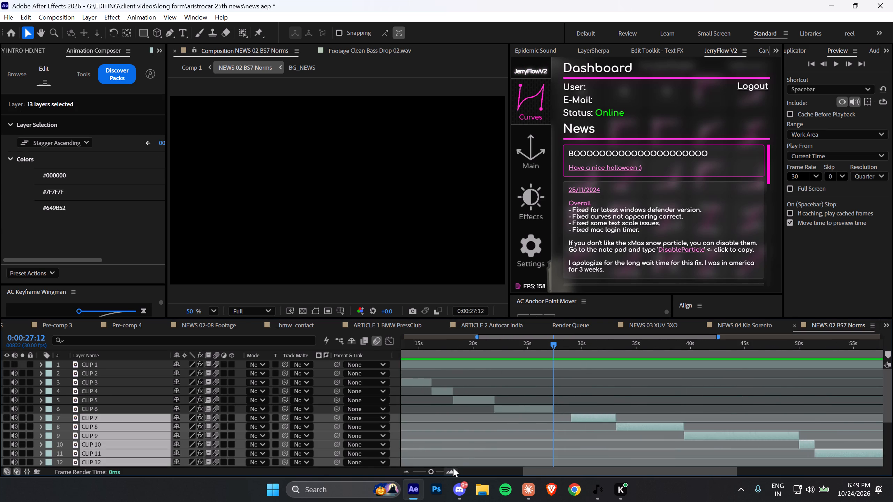
drag(660, 418, 588, 415)
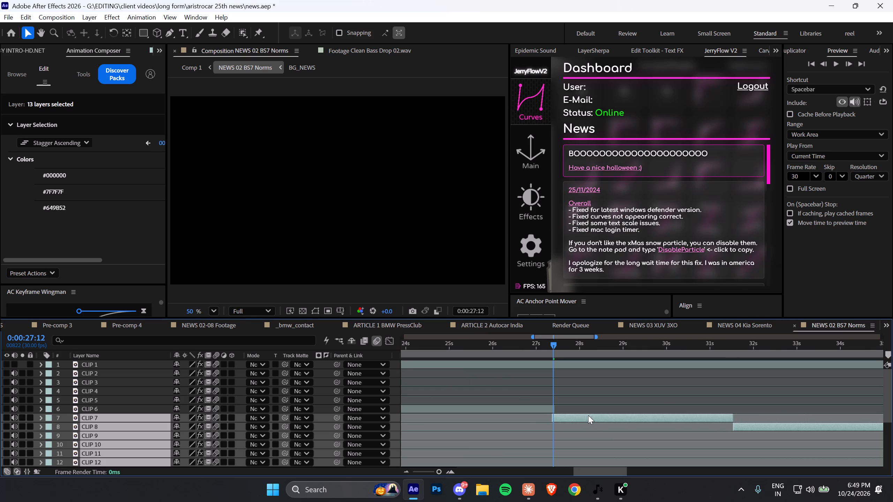
drag(588, 415, 589, 415)
triple_click(450, 470)
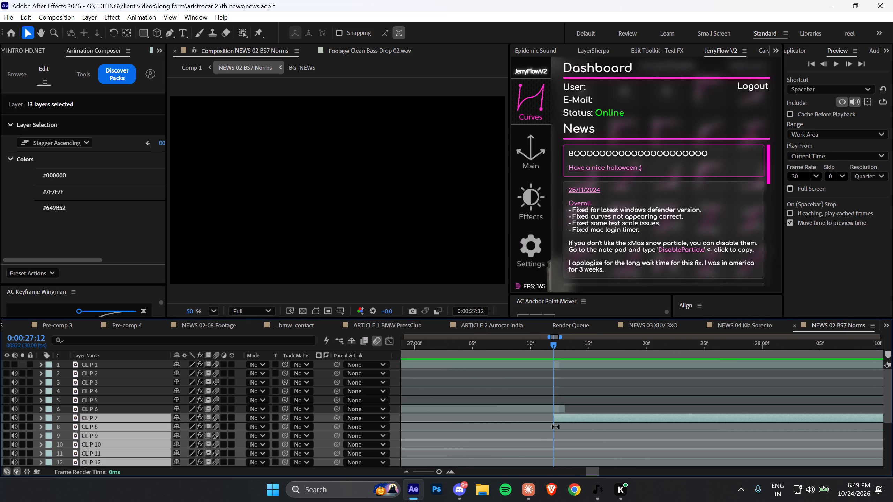
click(566, 424)
drag(563, 420, 568, 420)
click(569, 390)
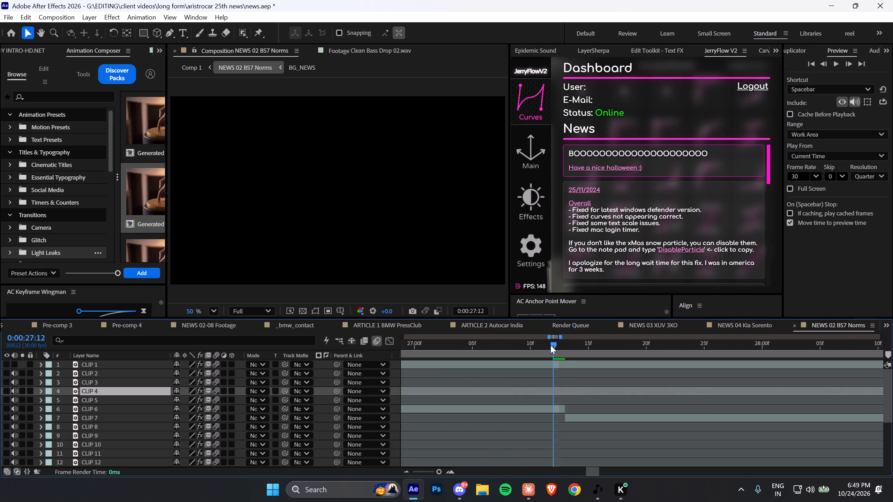
Preview the join between CLIP 6 and CLIP 7 from 0:00:27:02 and save the project.
drag(550, 345, 435, 350)
key(space)
triple_click(412, 471)
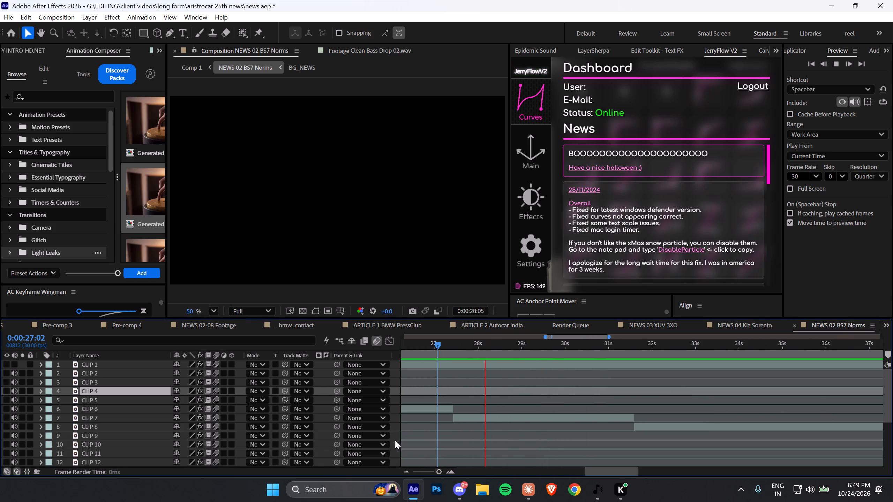
click(393, 437)
key(ctrl+s)
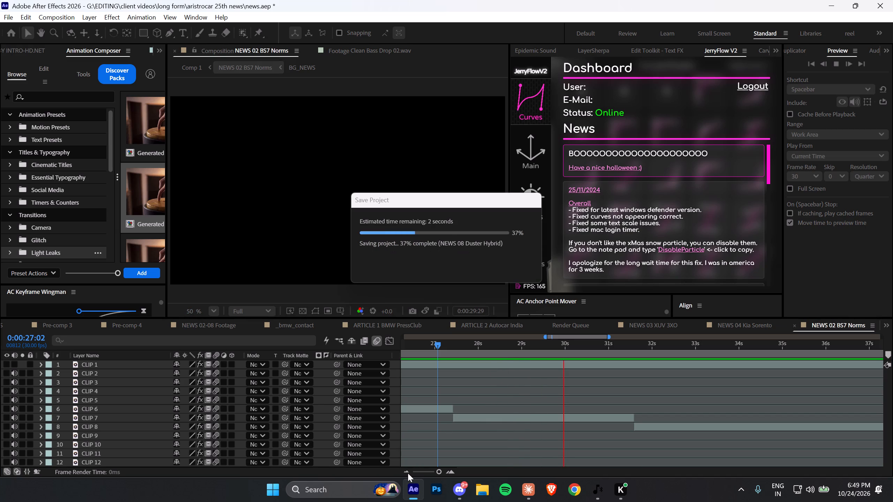
Play on through CLIP 7 to CLIP 11 to check the clips for pauses and loose cuts.
double_click(406, 473)
click(406, 473)
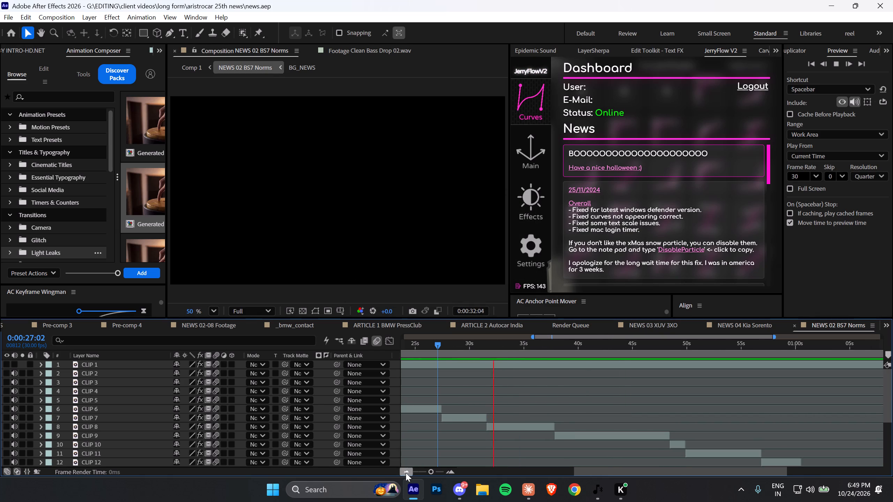
scroll(559, 406, down, 2)
key(ctrl+s)
click(399, 405)
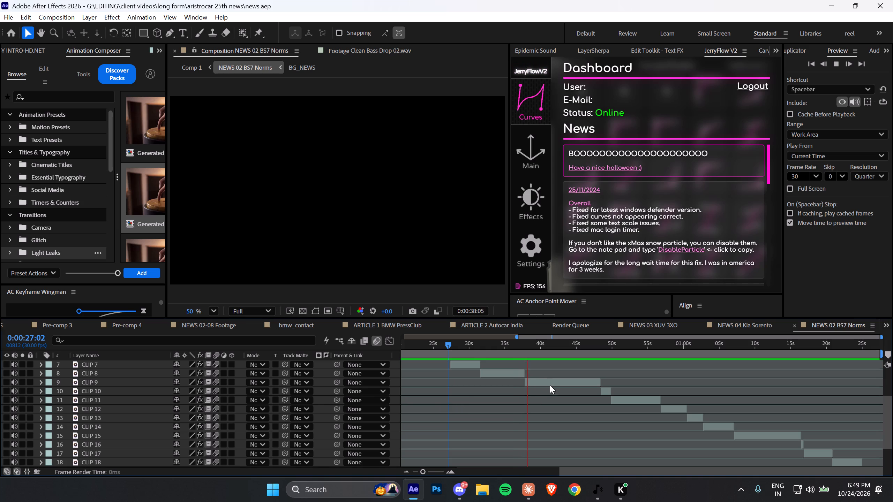
scroll(528, 390, up, 2)
scroll(535, 408, down, 1)
scroll(544, 429, up, 1)
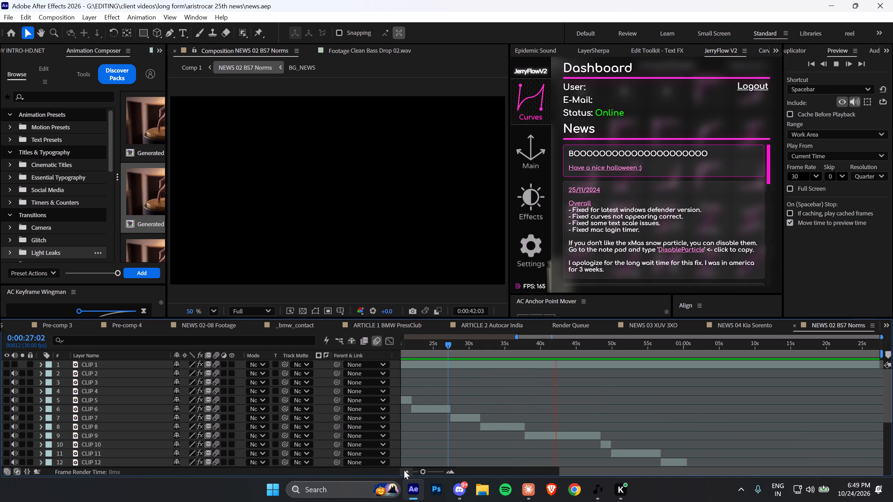
double_click(404, 470)
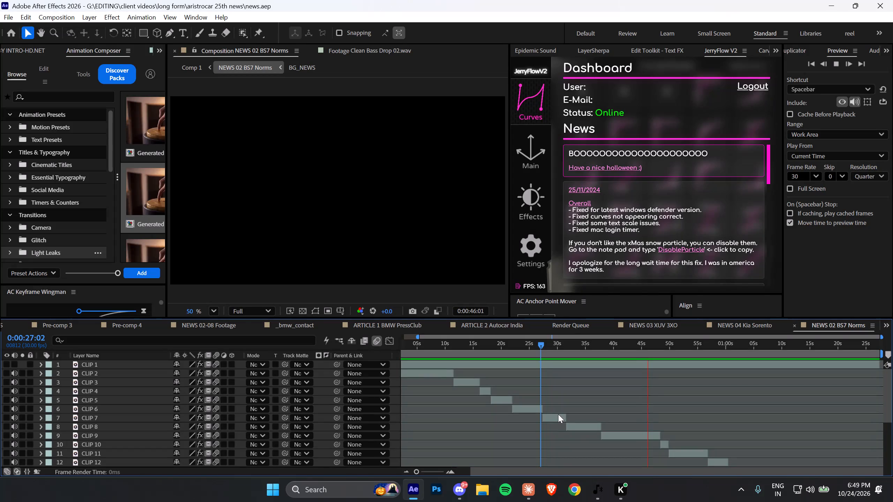
scroll(657, 403, down, 1)
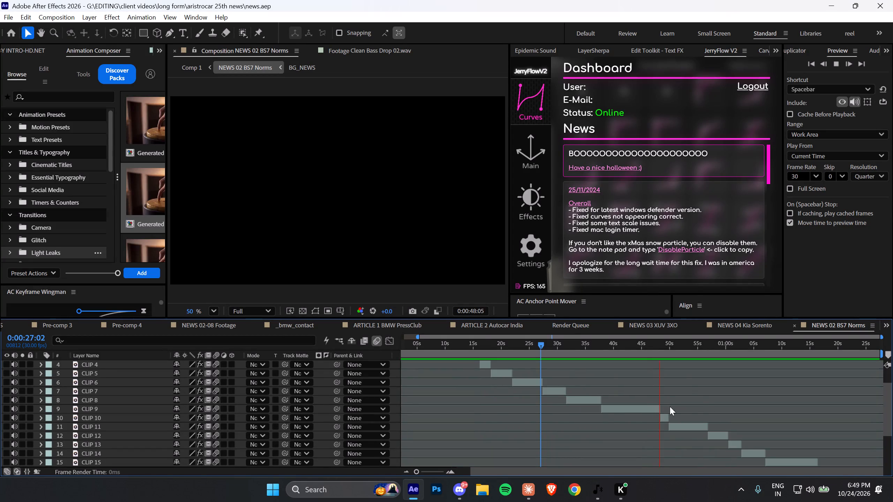
click(453, 471)
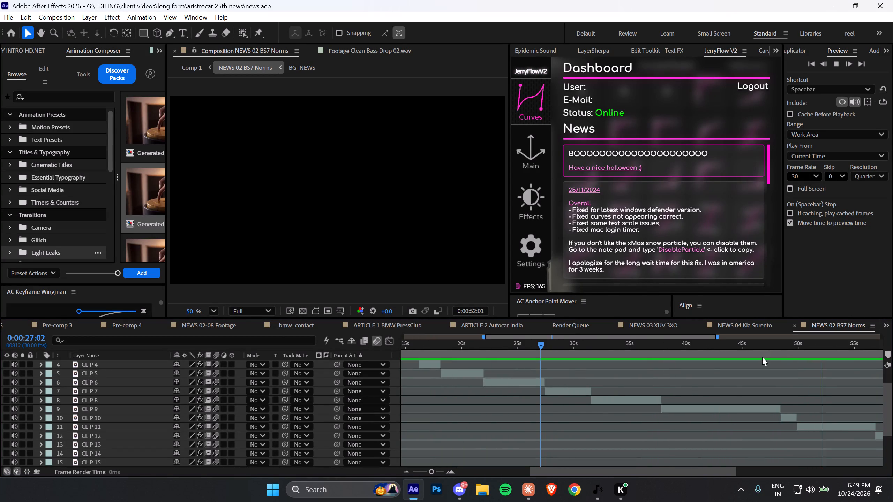
drag(550, 472, 671, 463)
key(ctrl+s)
Preview the last seconds of CLIP 9, replaying from 0:00:45:16, to find where to trim its end.
drag(473, 345, 492, 347)
key(space)
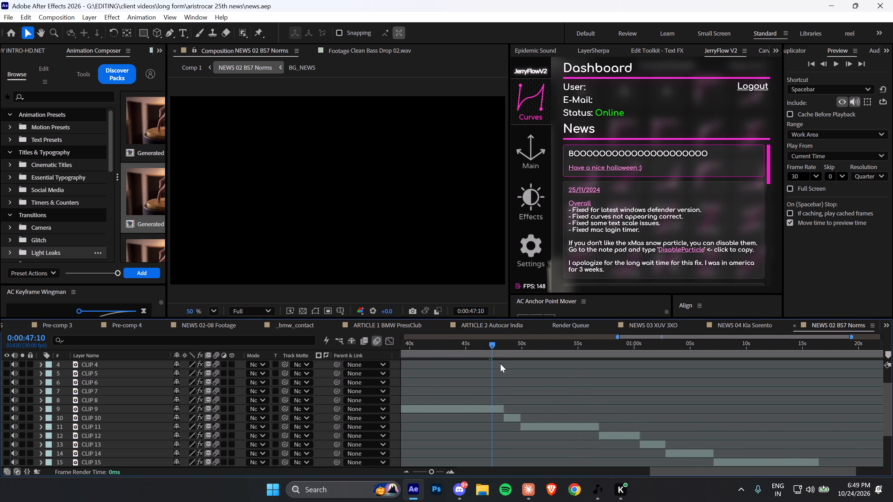
key(space)
drag(490, 342, 472, 344)
key(space)
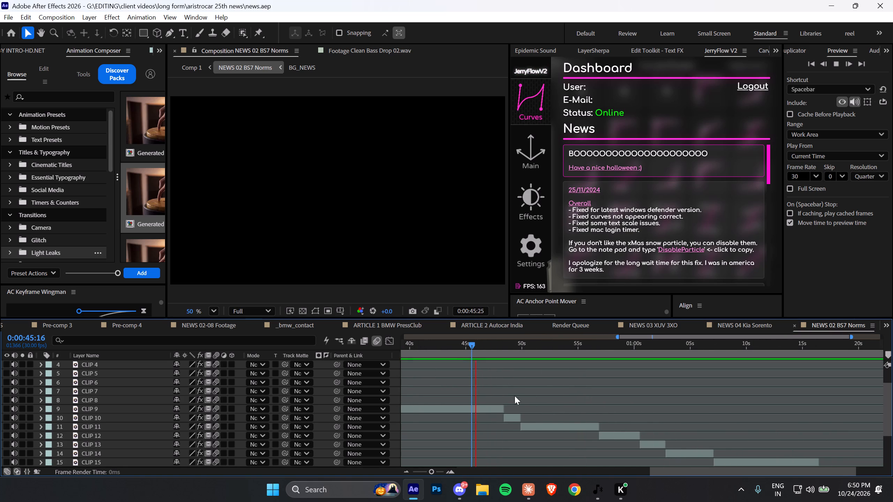
key(space)
key(space)
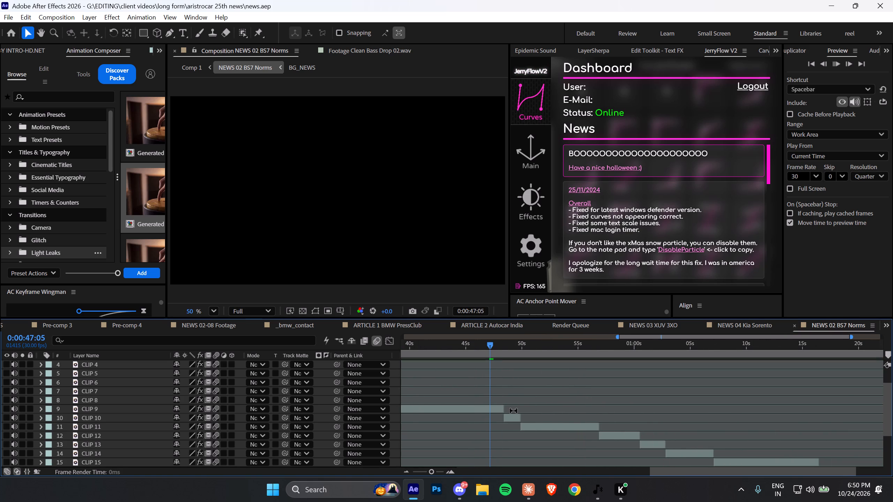
key(space)
key(space)
key(space)
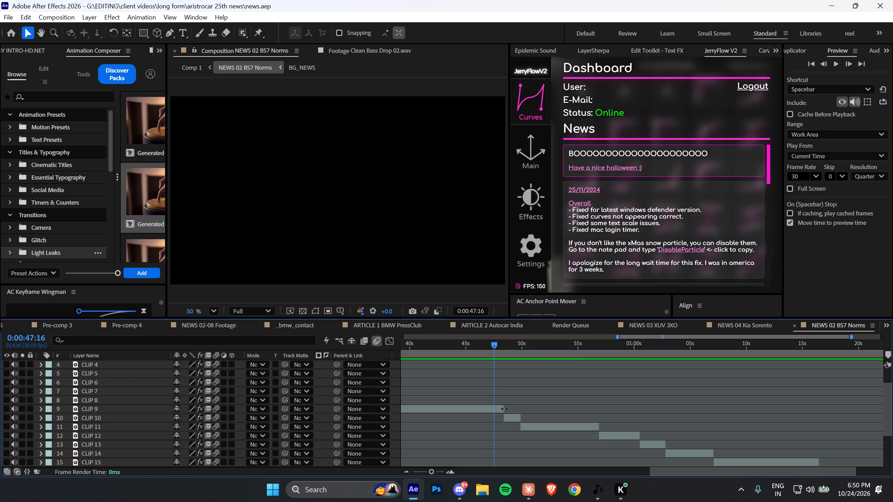
key(space)
click(493, 345)
key(space)
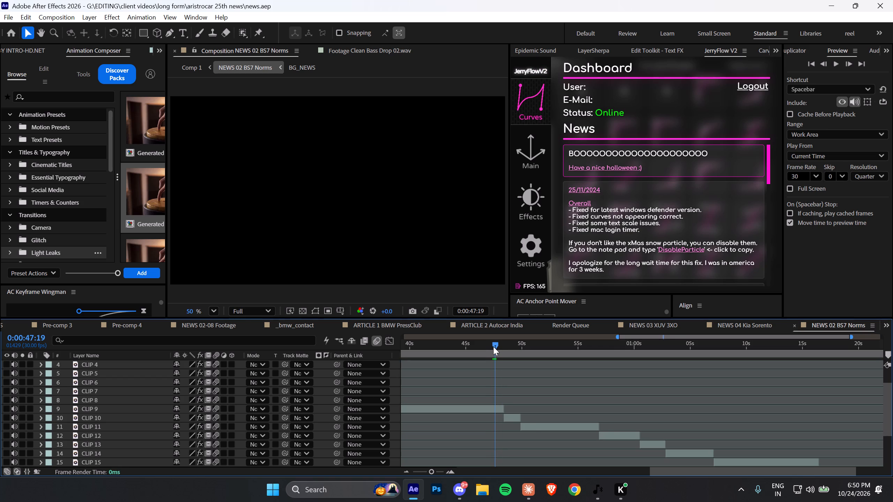
click(493, 347)
key(space)
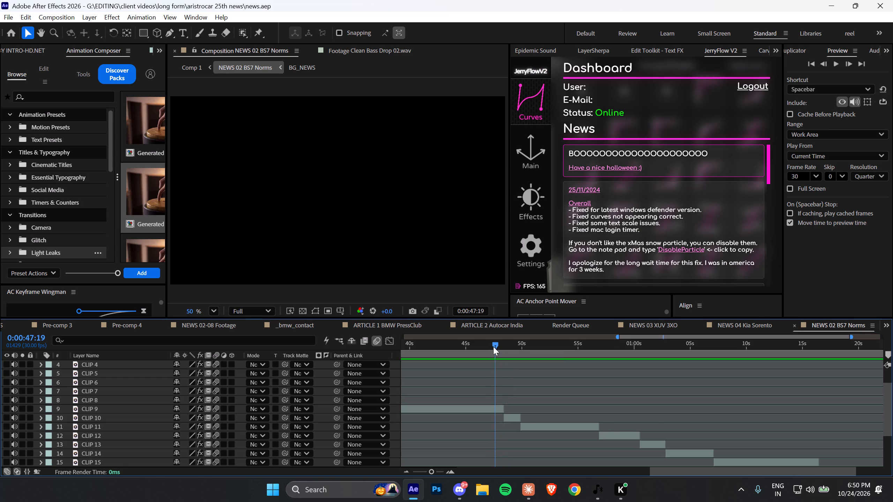
Split CLIP 9 at 0:00:47:19 and delete the portion after the split.
click(493, 347)
click(503, 408)
key(ctrl+shift+d)
key(BackSpace)
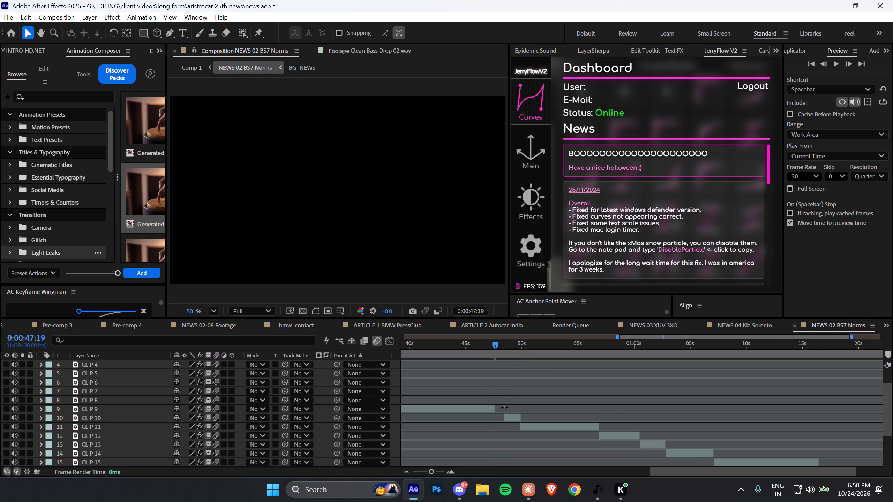
Move CLIP 10 through CLIP 19 together so CLIP 10 starts at CLIP 9's new end, about 0:00:47:19.
click(518, 416)
scroll(686, 433, down, 6)
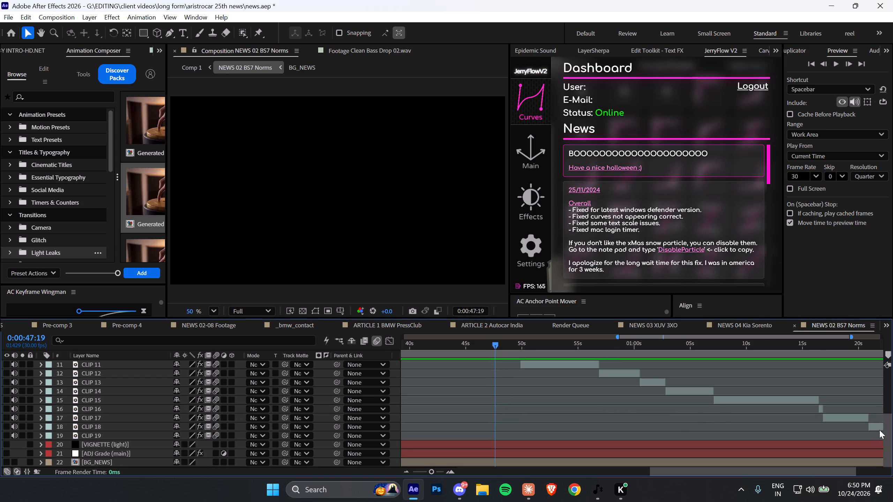
shift+click(145, 436)
scroll(516, 390, up, 4)
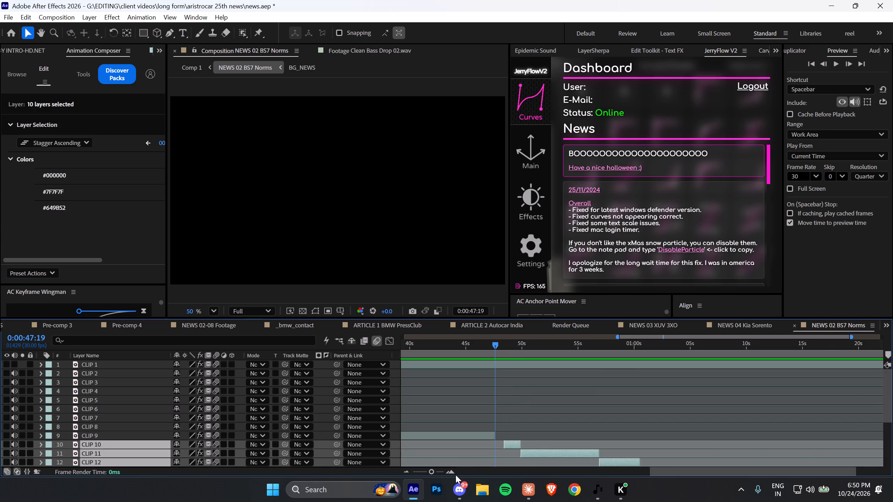
double_click(451, 475)
drag(550, 446, 511, 448)
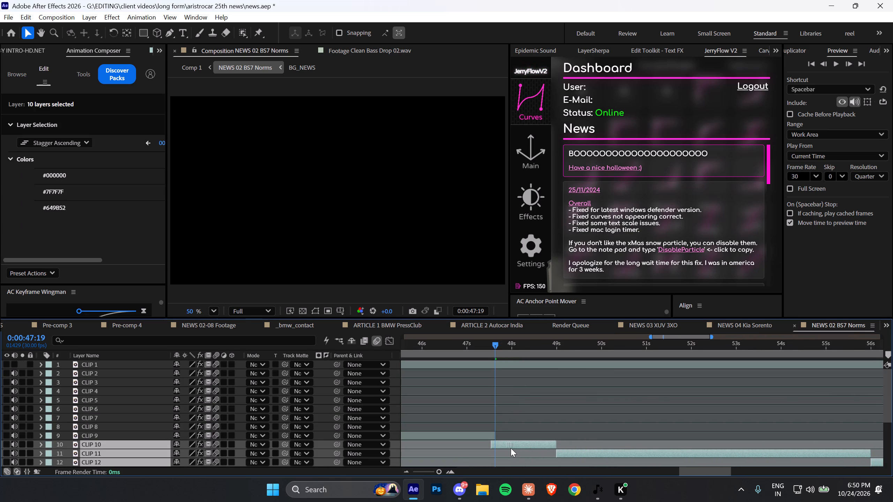
drag(511, 448, 513, 448)
Preview the join between CLIP 9 and CLIP 10 from 0:00:47:13 and save the project.
drag(493, 350, 486, 351)
key(space)
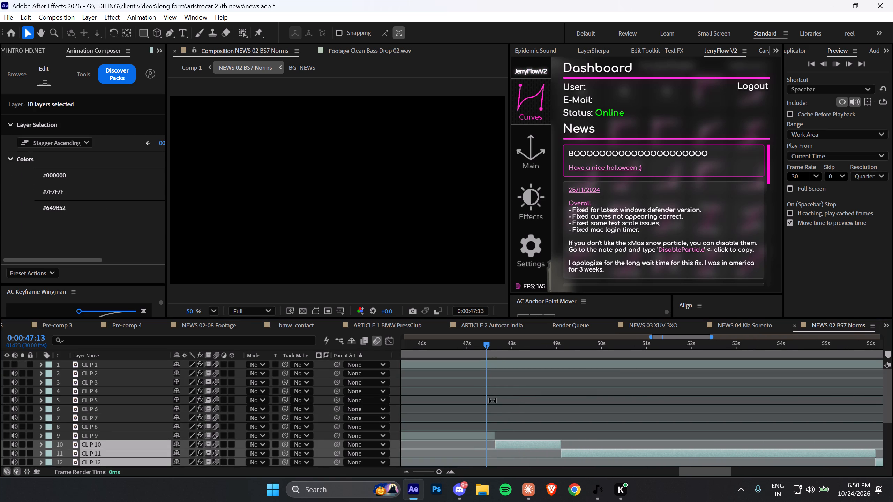
click(493, 401)
click(392, 407)
double_click(405, 470)
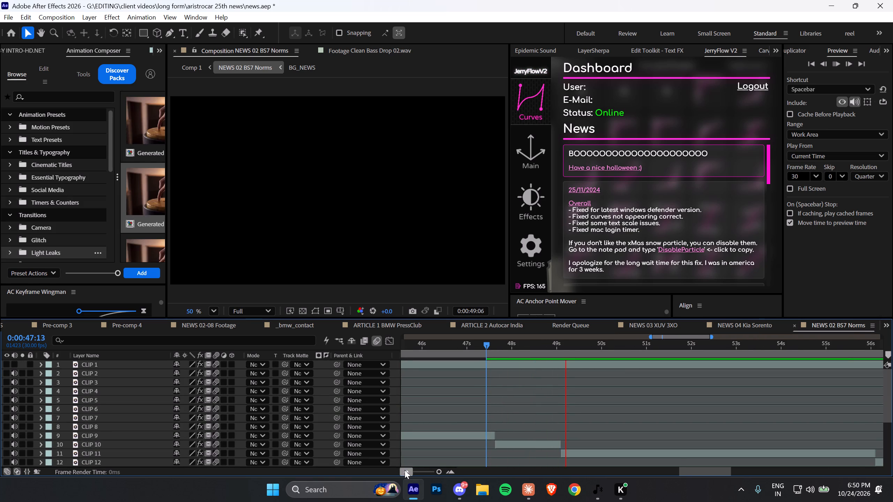
key(ctrl+s)
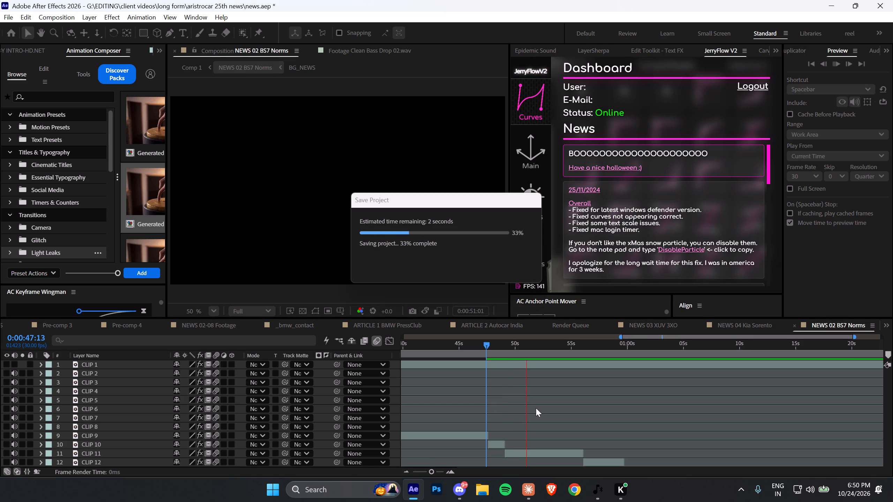
Keep playing through CLIP 11 while looking over the remaining clips.
scroll(540, 414, down, 2)
scroll(541, 415, up, 2)
scroll(554, 411, down, 1)
scroll(554, 411, up, 1)
scroll(554, 411, down, 1)
scroll(555, 410, up, 1)
scroll(555, 410, down, 2)
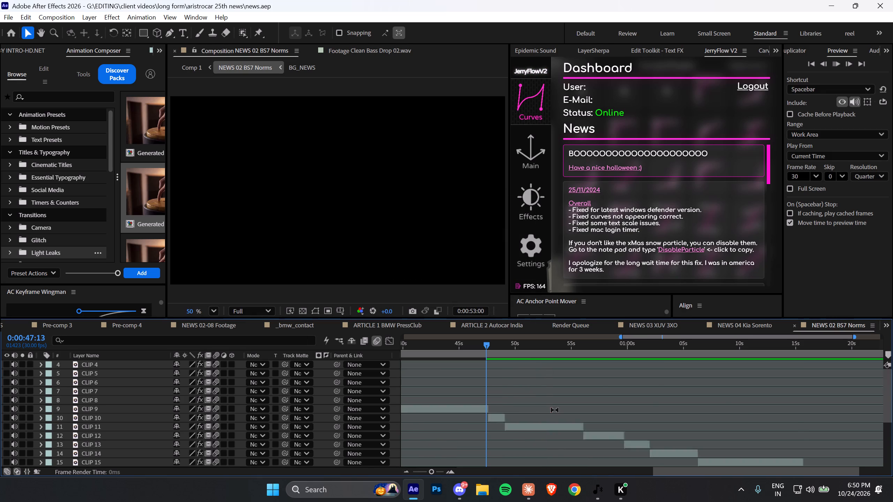
double_click(409, 469)
key(ctrl+s)
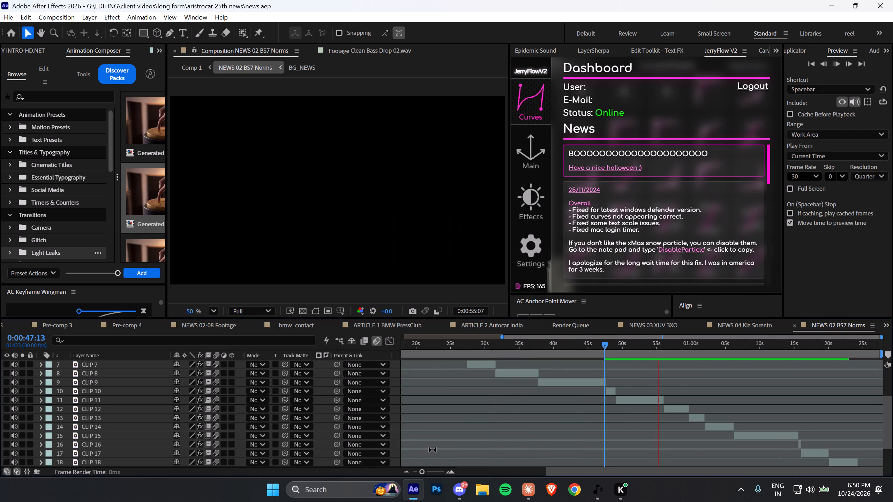
Replay from 0:00:47:15 through CLIP 10 and CLIP 11 to check their cuts.
click(606, 345)
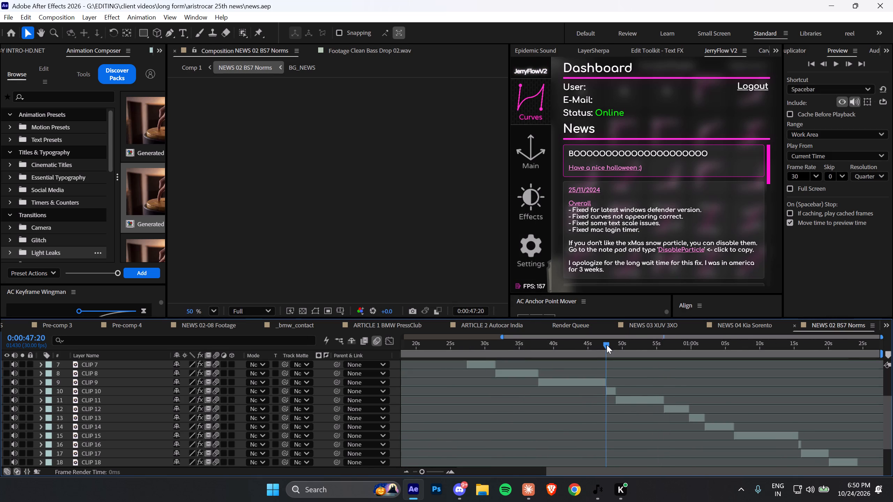
key(space)
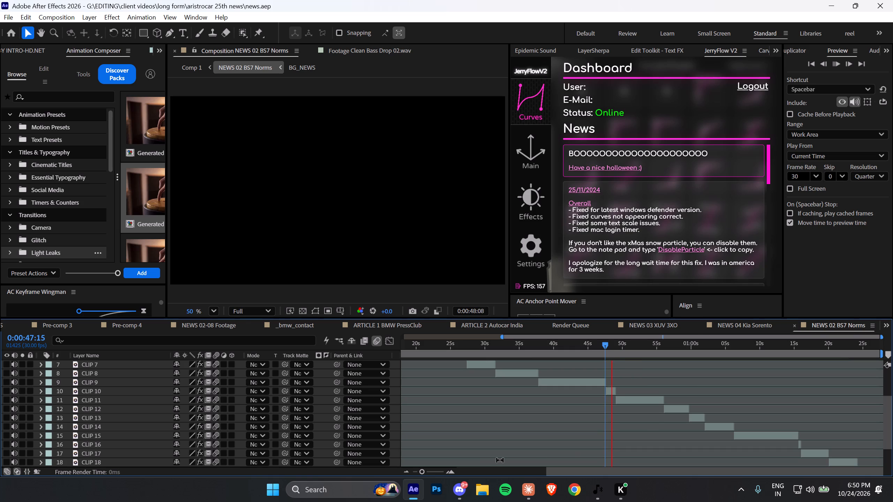
drag(567, 473, 616, 472)
scroll(629, 443, down, 6)
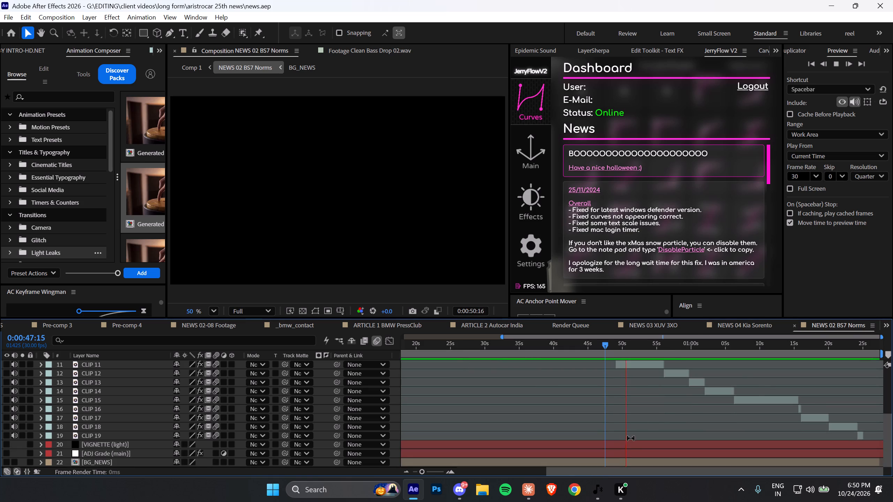
scroll(631, 435, up, 5)
scroll(633, 435, down, 3)
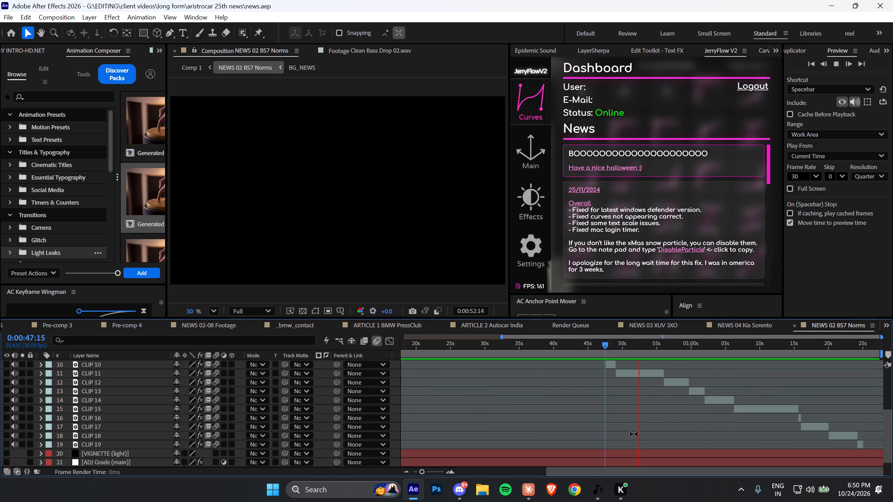
key(ctrl+s)
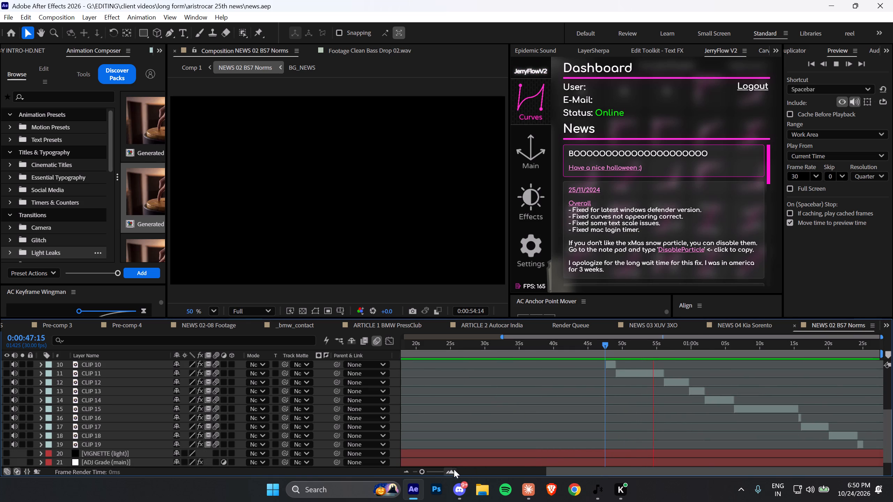
Keep playing from CLIP 11 through CLIP 18 to check the remaining cuts, and save the project.
click(453, 470)
drag(637, 472, 685, 466)
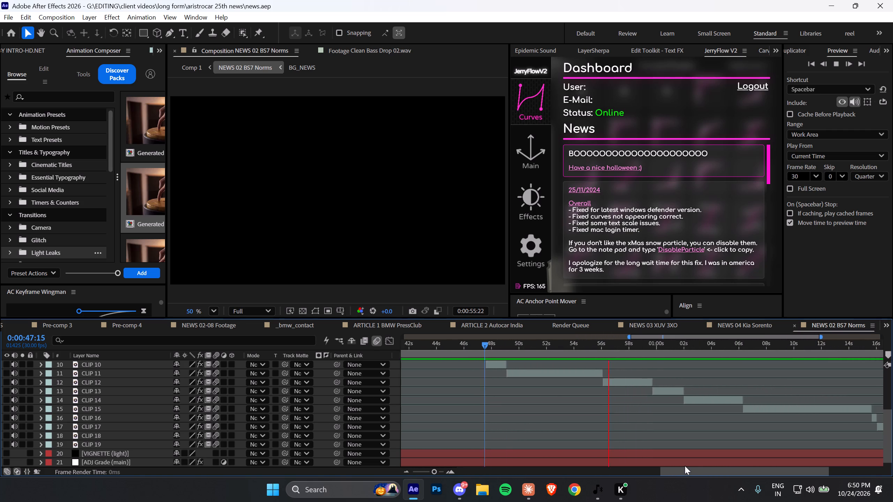
drag(685, 466, 706, 462)
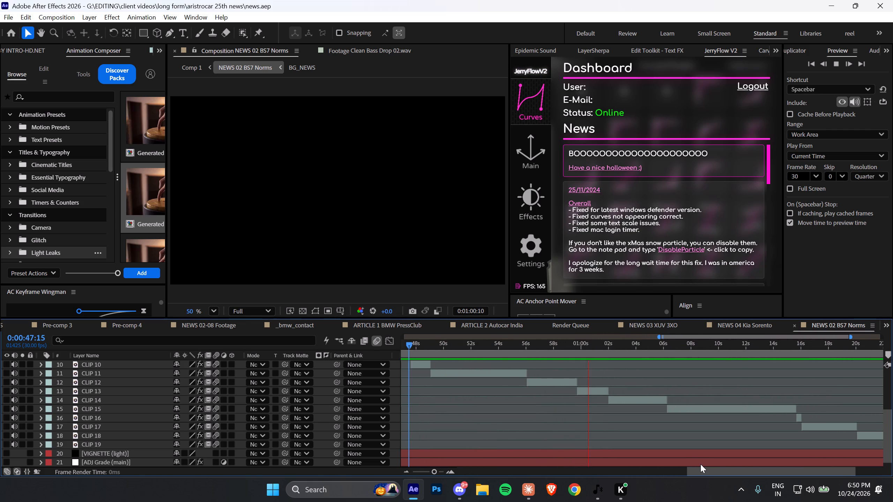
key(ctrl+s)
key(ctrl+s)
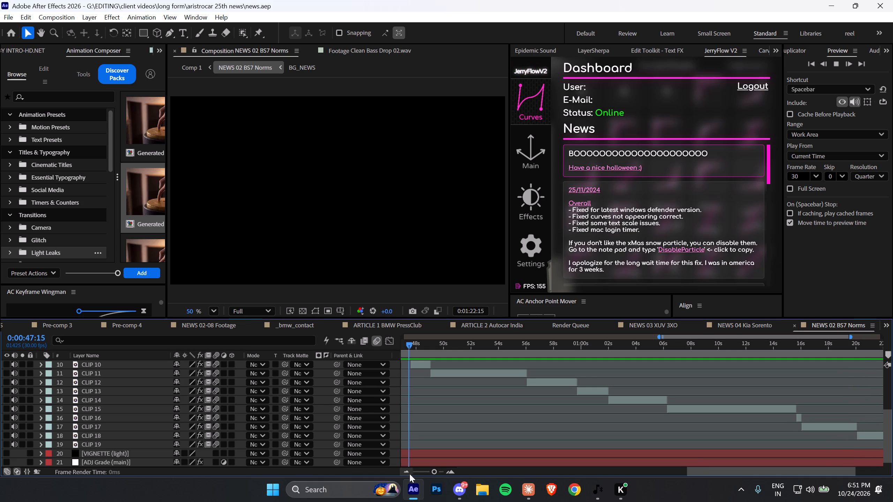
double_click(408, 473)
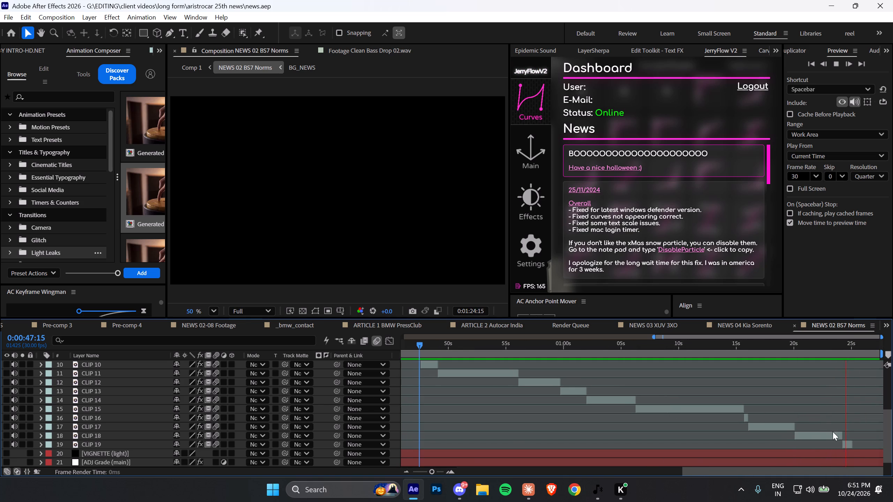
Replay CLIP 18 from 0:01:22:05 and from 0:01:21:12 to locate where its speech ends.
key(space)
drag(822, 347, 819, 346)
key(space)
click(450, 468)
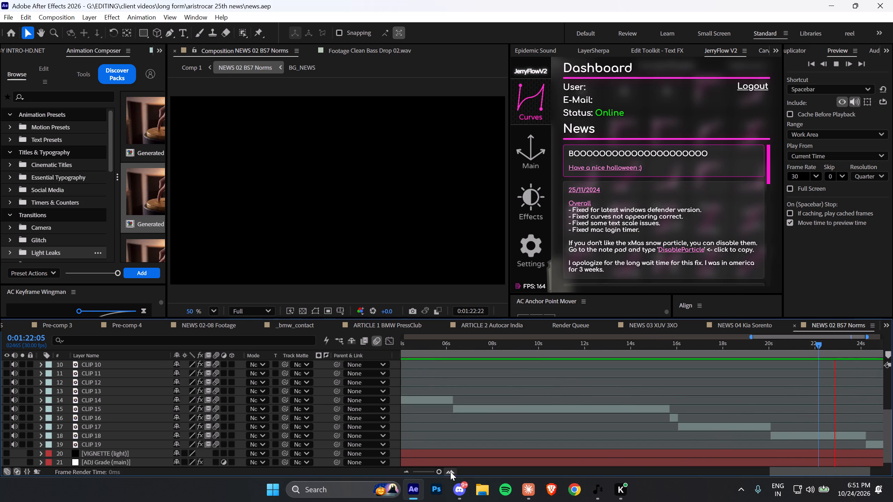
key(space)
drag(818, 349, 800, 350)
key(space)
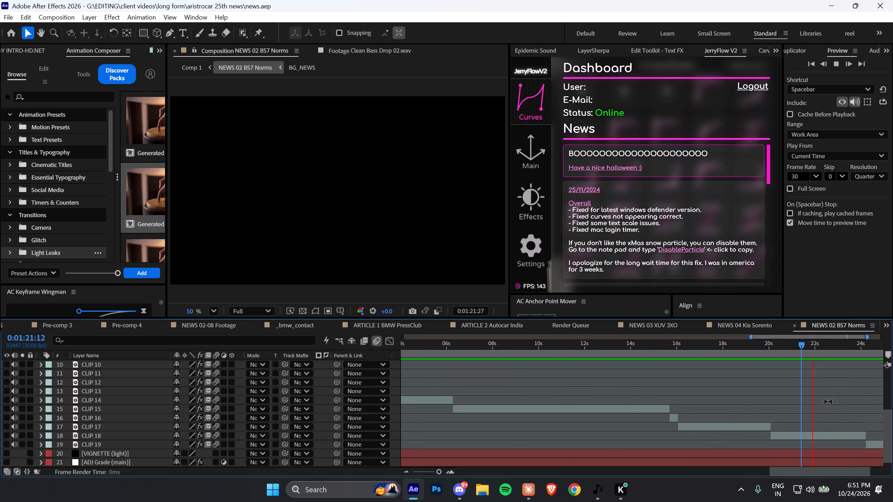
key(space)
key(space)
key(space)
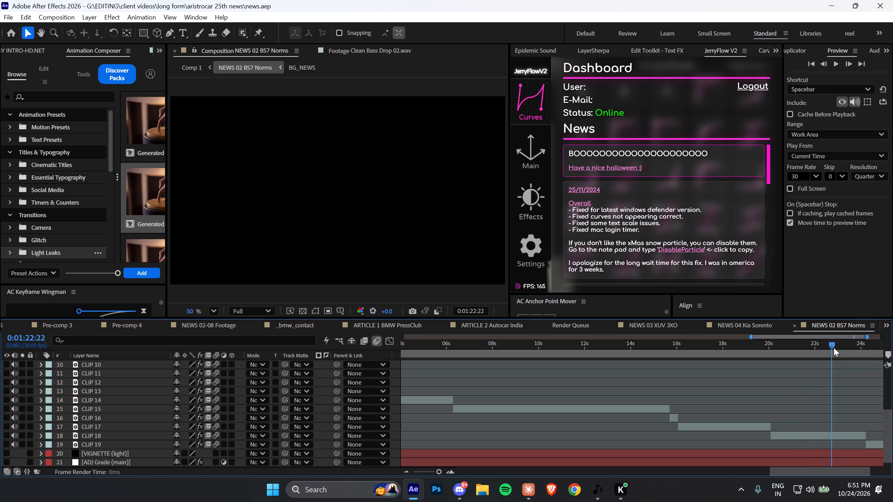
Split CLIP 18 at 0:01:22:21, delete the part after the cut, and save the project.
key(space)
click(834, 348)
key(space)
click(833, 348)
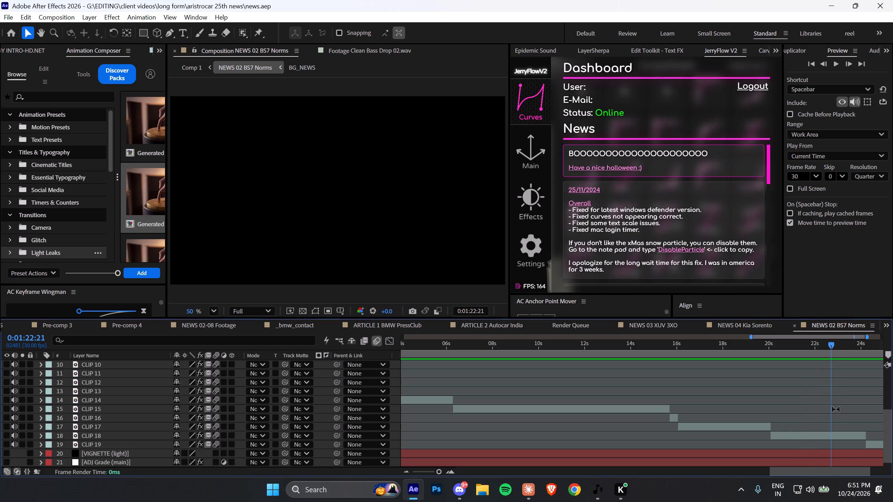
click(846, 433)
shift+click(872, 447)
key(ctrl+shift+d)
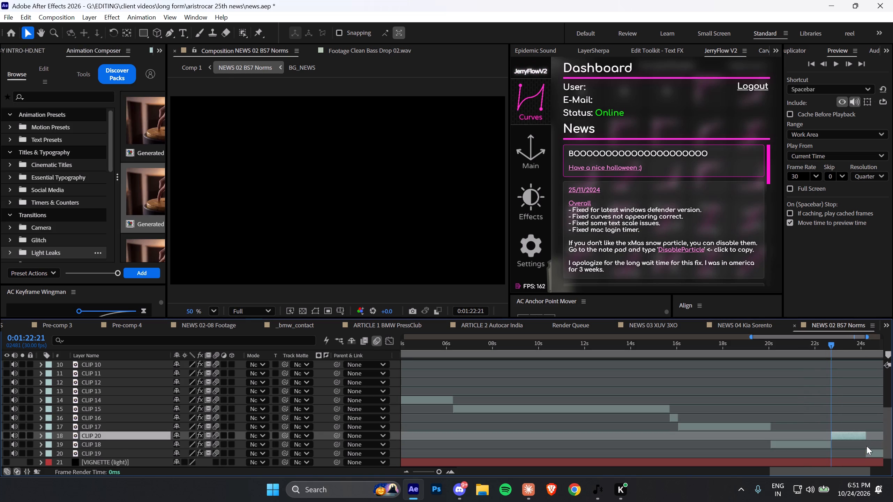
key(BackSpace)
key(ctrl+s)
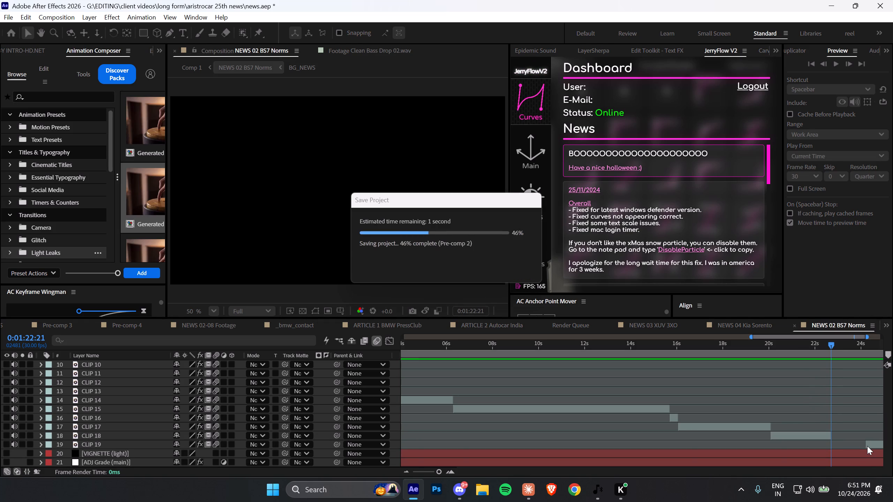
Delete CLIP 19 from the end of the composition and save the project.
click(869, 446)
key(BackSpace)
key(ctrl+s)
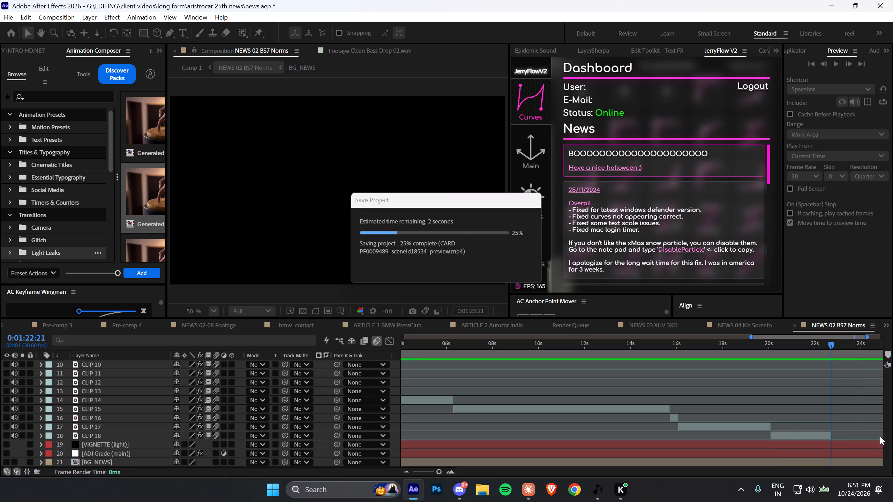
Set the work area end to 0:01:22:21, where CLIP 18 now ends.
key(n)
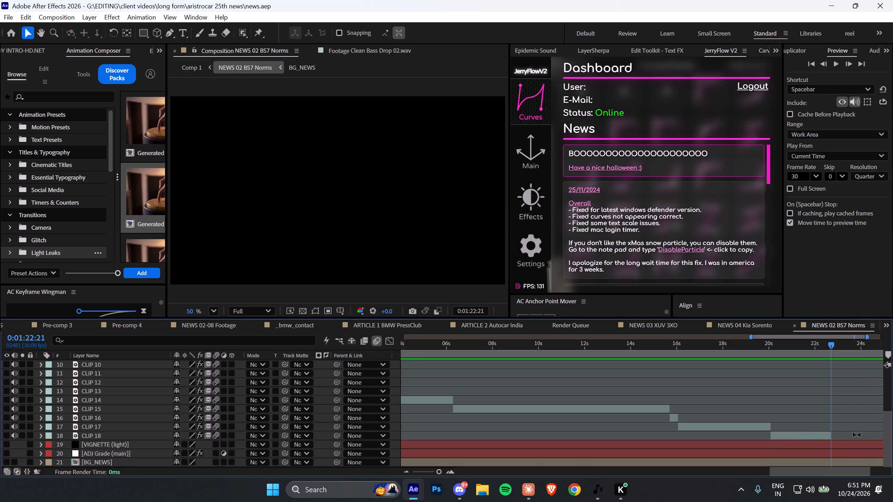
key(n)
Move the VIGNETTE (light) and ADJ Grade (main) layers together to the top of the layer stack.
triple_click(406, 474)
click(406, 474)
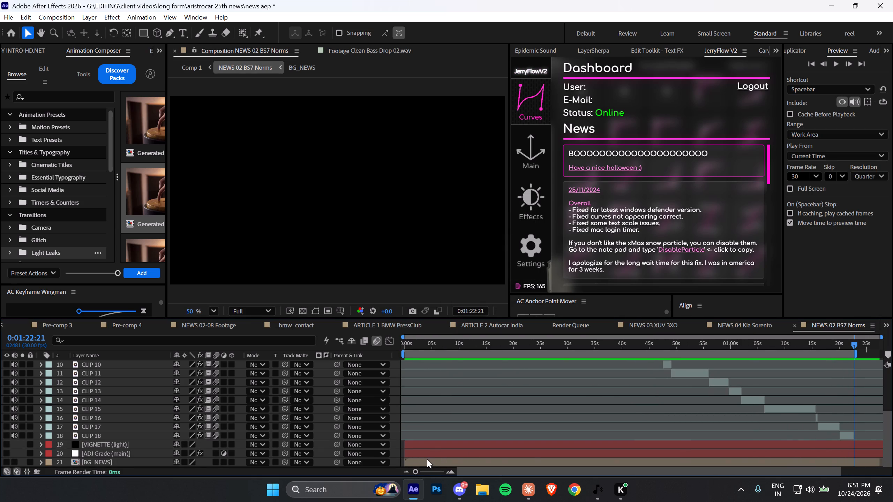
click(436, 452)
shift+click(437, 448)
drag(132, 449, 103, 362)
Delete the full-length CLIP 1 layer and save the project.
click(436, 387)
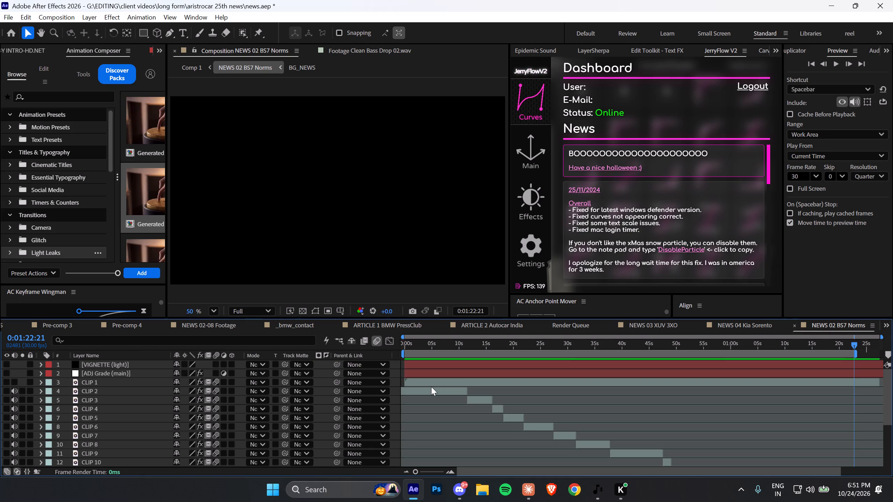
click(431, 386)
key(BackSpace)
key(ctrl+s)
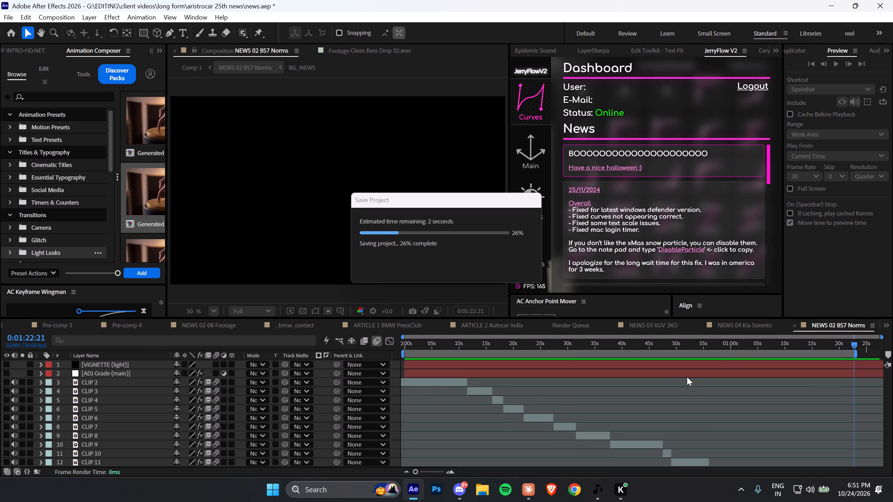
Pre-compose CLIP 2 through CLIP 18 into a single composition, keeping the default name.
scroll(690, 389, down, 3)
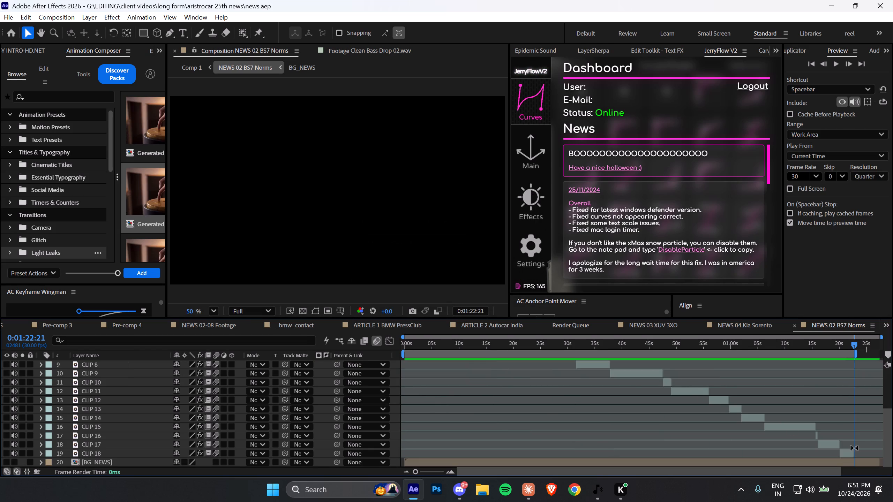
click(853, 454)
scroll(520, 384, up, 3)
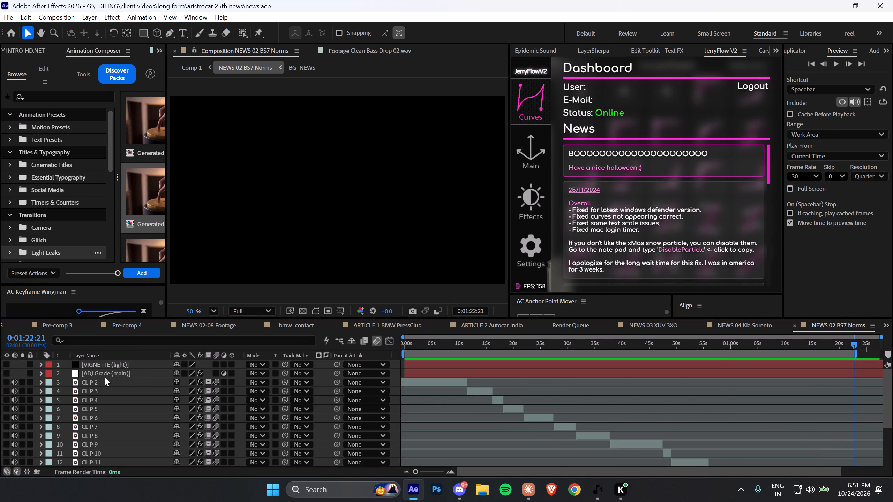
shift+click(105, 379)
key(ctrl+shift+c)
click(546, 360)
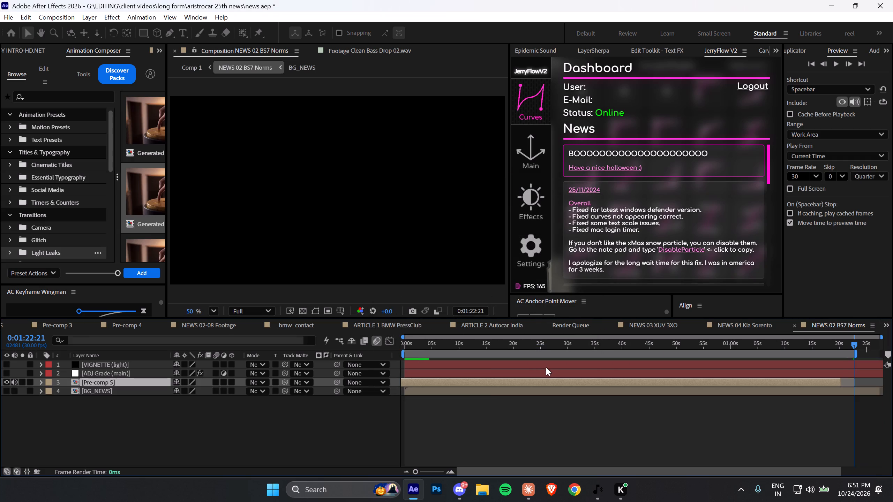
Turn on visibility for BG_NEWS and all clips inside Pre-comp 5, returning to NEWS 02 BS7 Norms to save the project.
click(8, 389)
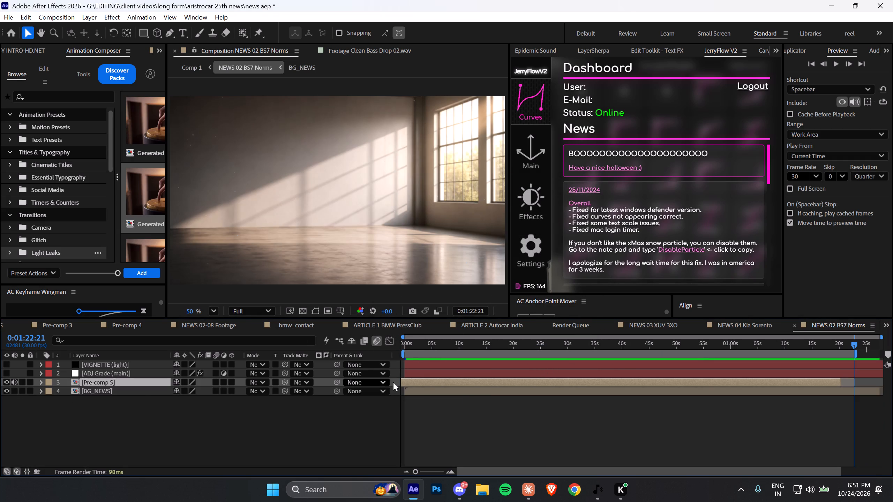
double_click(423, 381)
key(a)
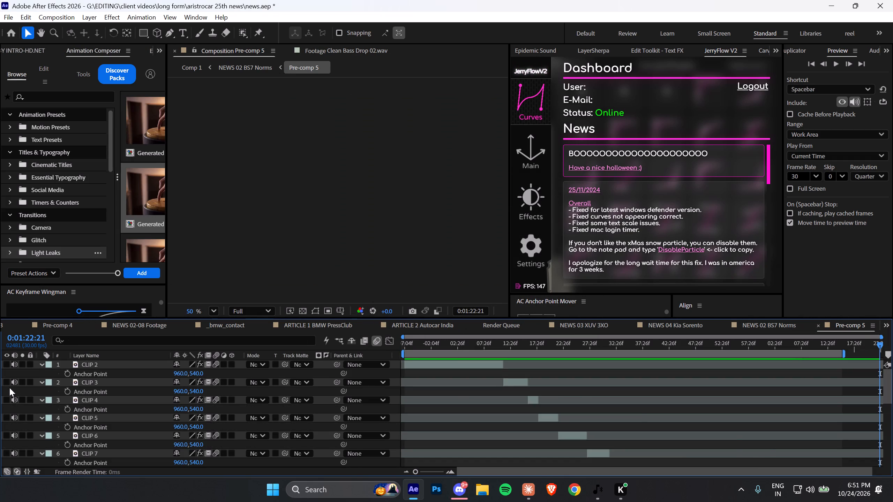
key(a)
key(ctrl+a)
click(10, 390)
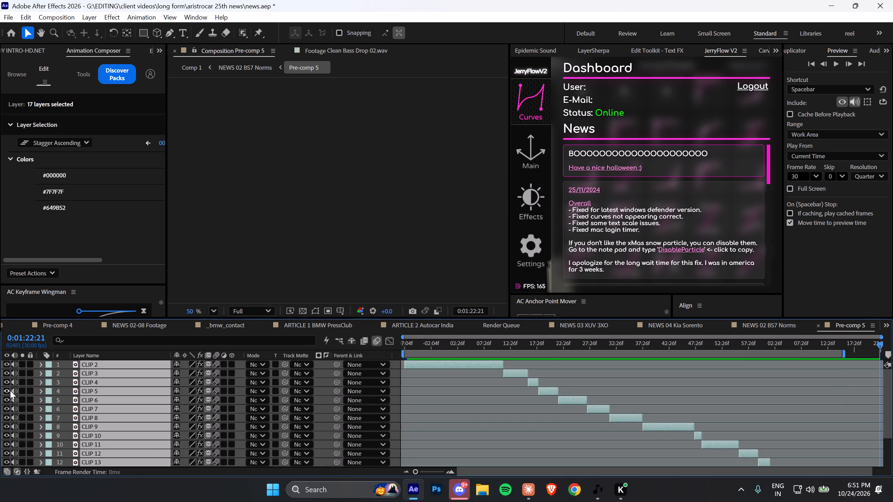
click(398, 397)
key(Tab)
click(329, 397)
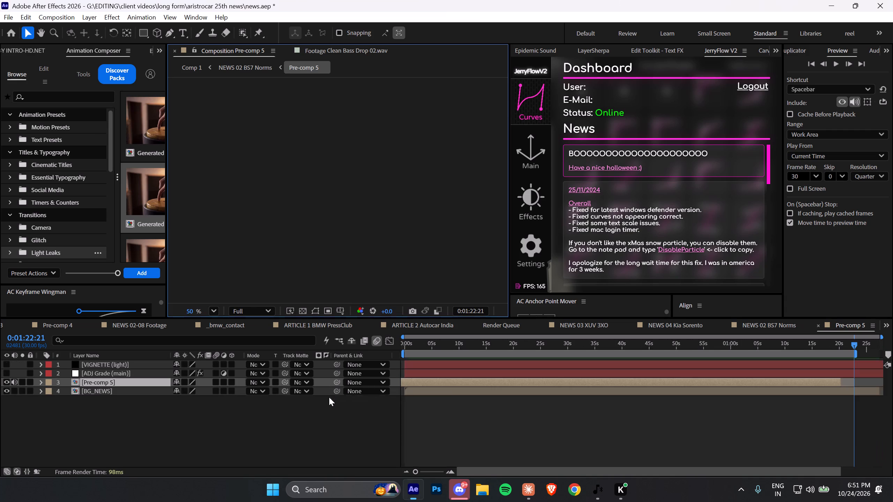
key(ctrl+s)
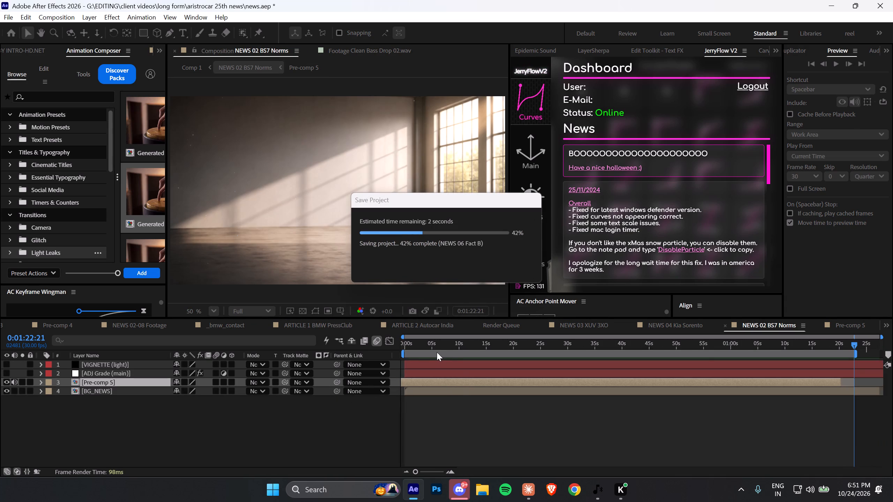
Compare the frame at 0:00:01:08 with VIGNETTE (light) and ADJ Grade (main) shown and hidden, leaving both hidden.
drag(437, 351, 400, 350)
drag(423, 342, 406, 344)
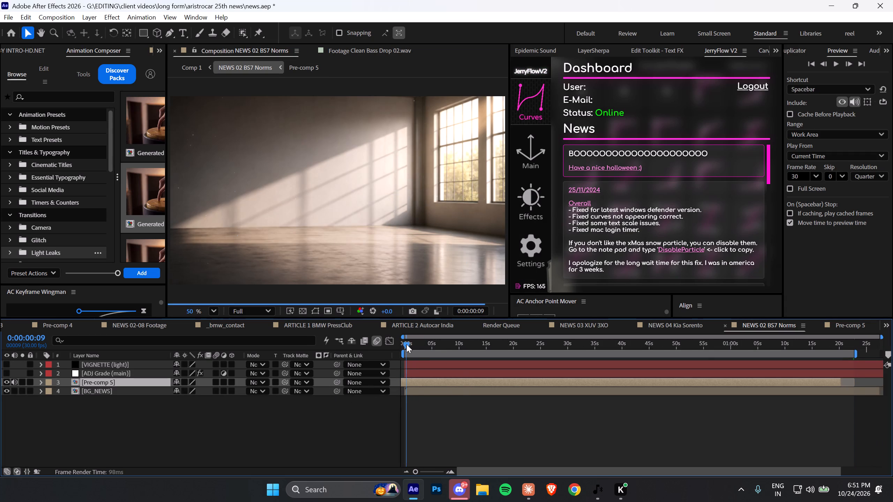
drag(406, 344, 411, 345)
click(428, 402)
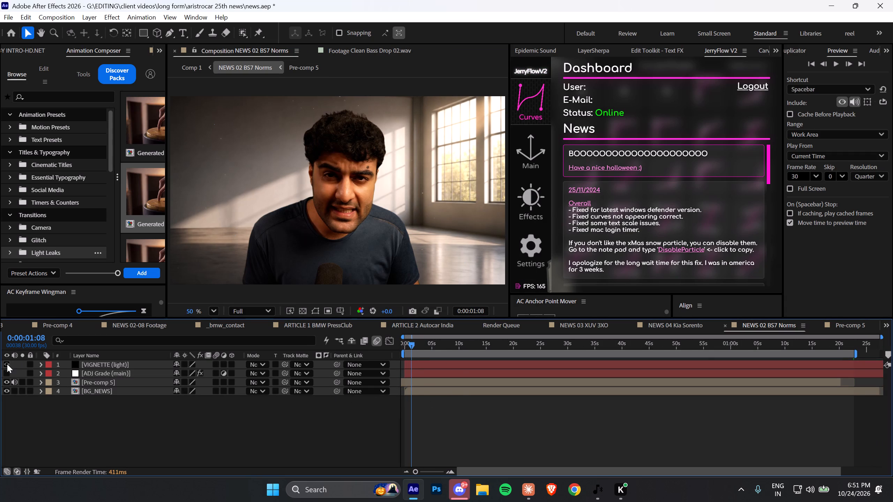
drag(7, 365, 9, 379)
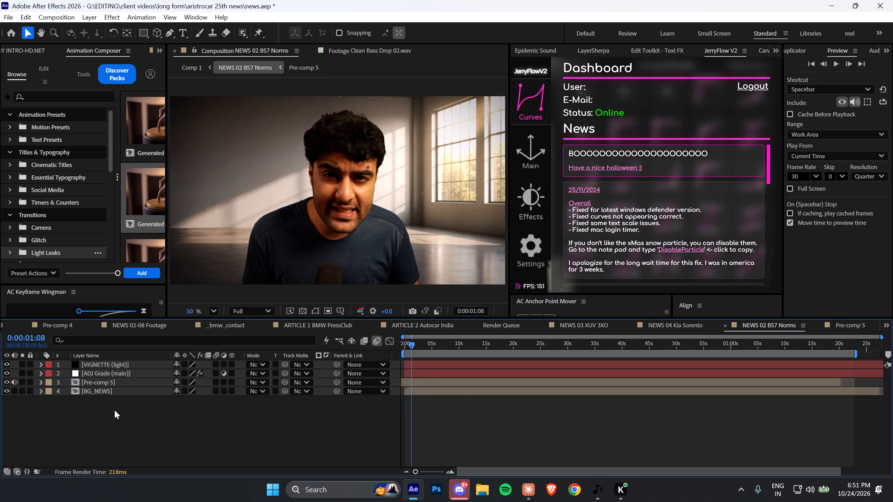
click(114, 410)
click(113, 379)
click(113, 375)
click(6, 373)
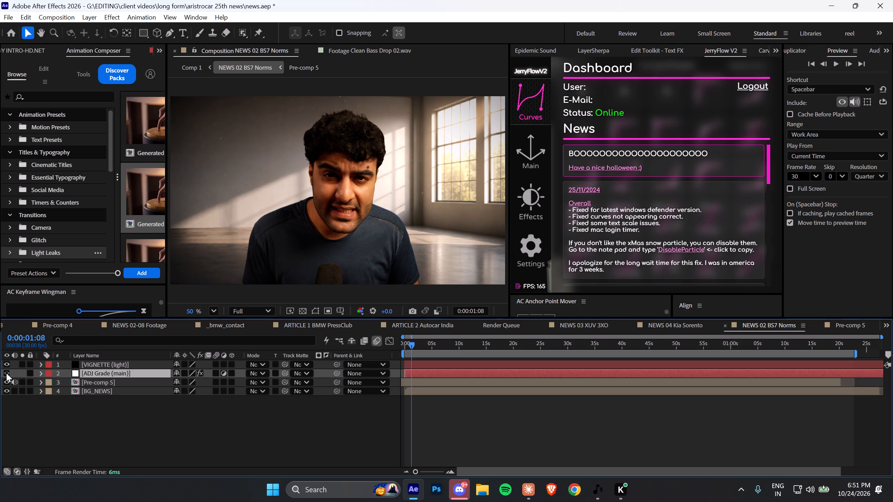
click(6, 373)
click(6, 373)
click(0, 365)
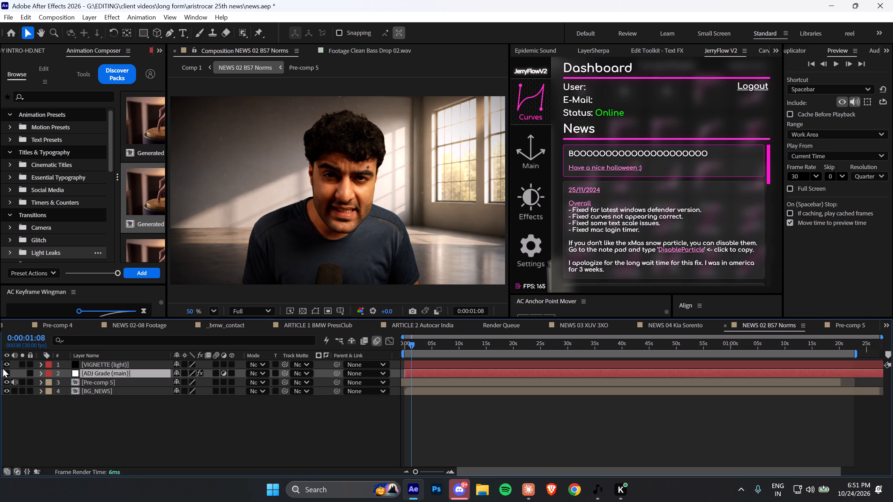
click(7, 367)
Skim the composition to about 0:00:14:13, return to 0:00:00:00, and save the project.
drag(408, 348, 483, 352)
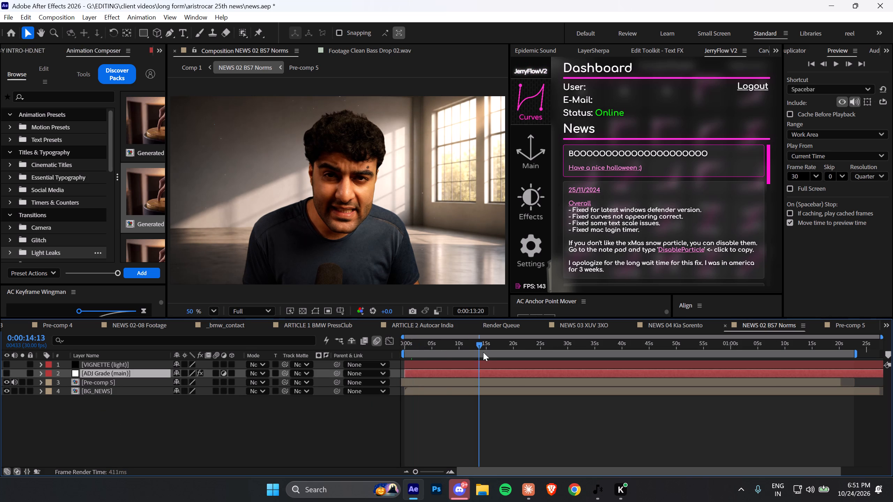
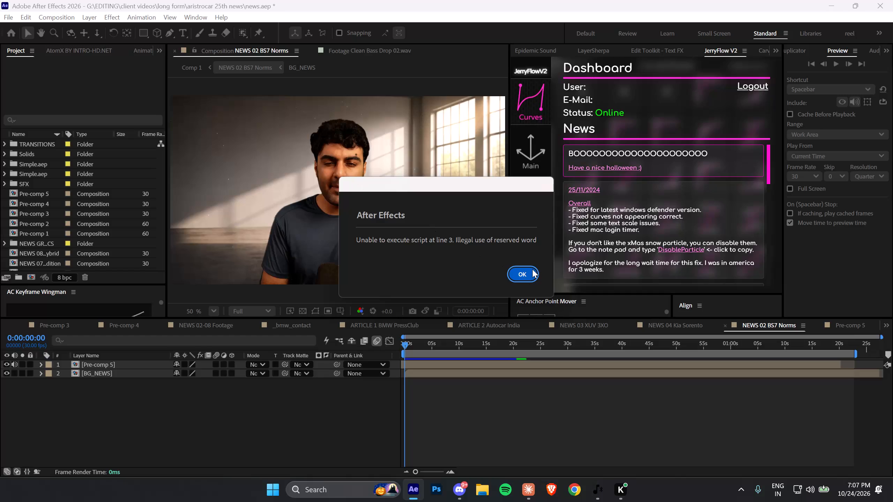
Dismiss the script error alerts over the NEWS 02 BS7 Norms composition, switching briefly to Claude between them.
click(532, 269)
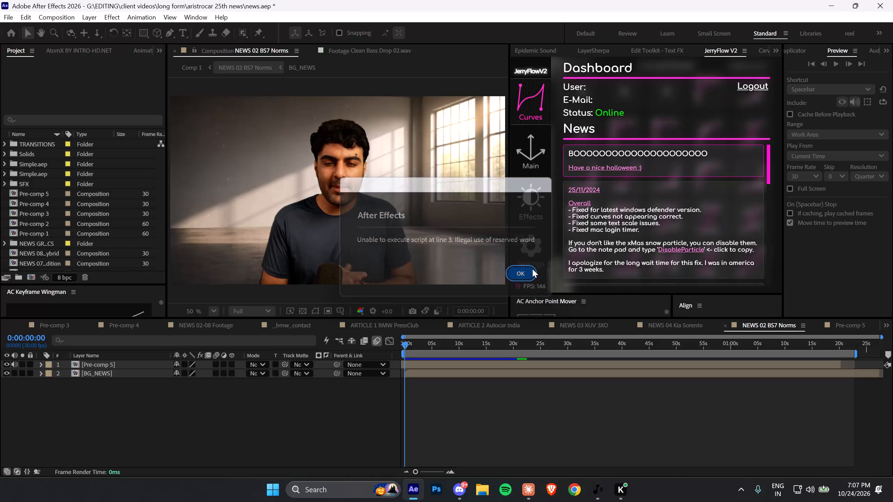
click(537, 492)
click(536, 492)
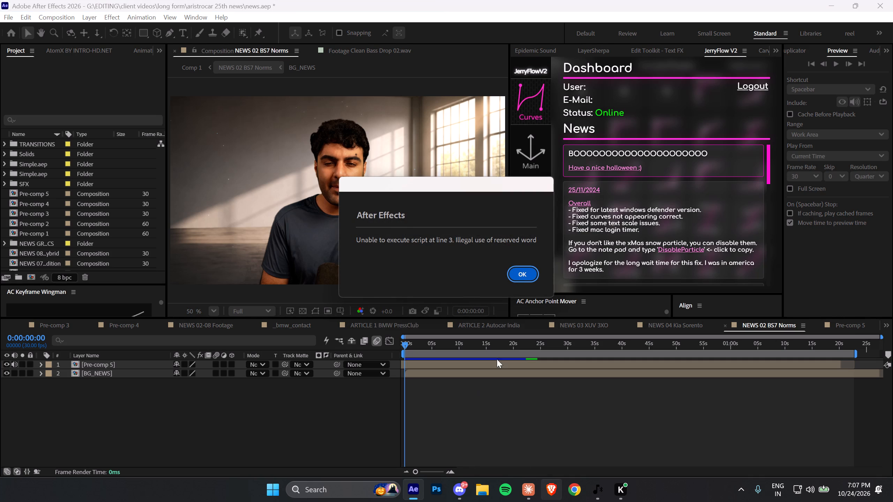
click(522, 271)
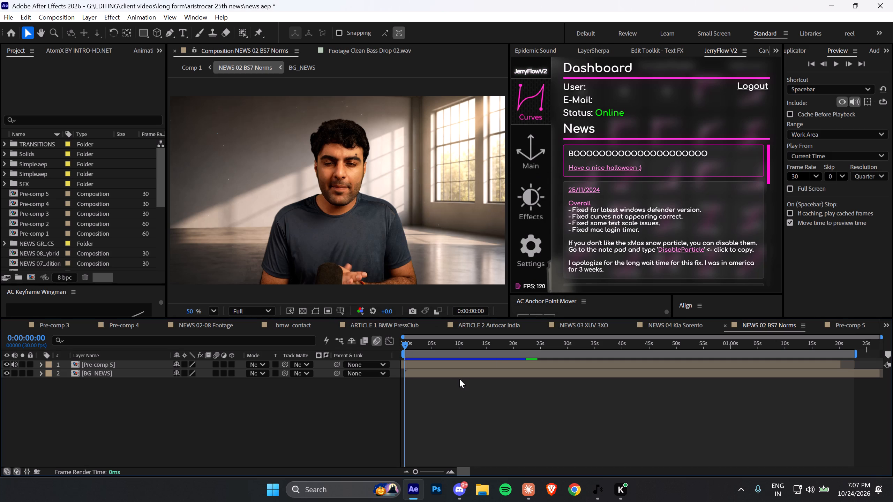
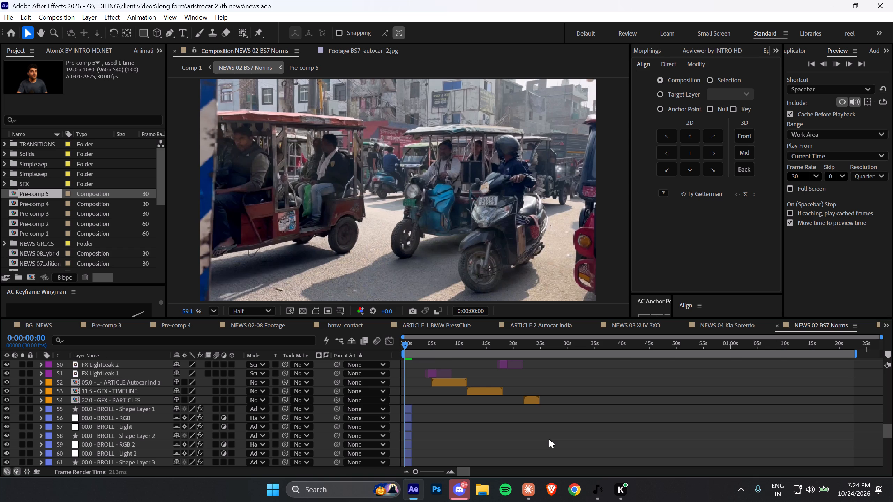
Turn off Cache Before Playback, return the current time to 0:00:00:00, and save the project.
scroll(549, 439, up, 1)
click(796, 112)
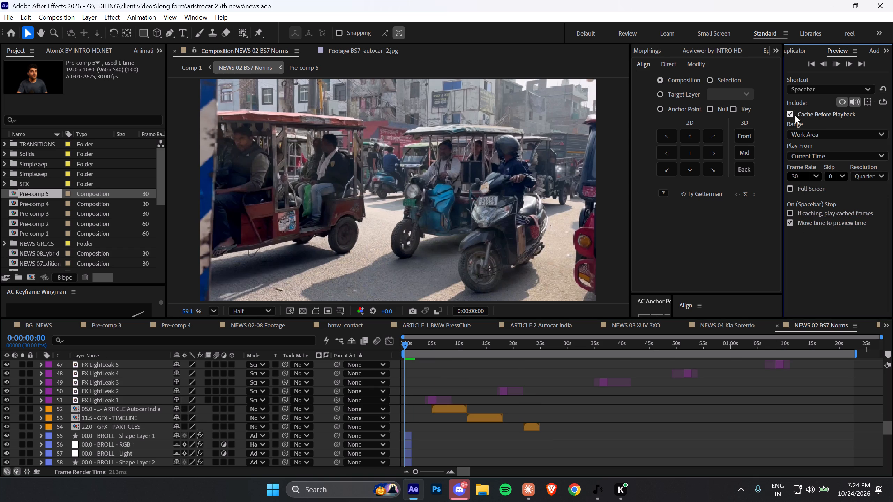
drag(410, 349, 369, 350)
key(ctrl+s)
Bring up the Edit Toolkit extension with its caption tools.
click(767, 52)
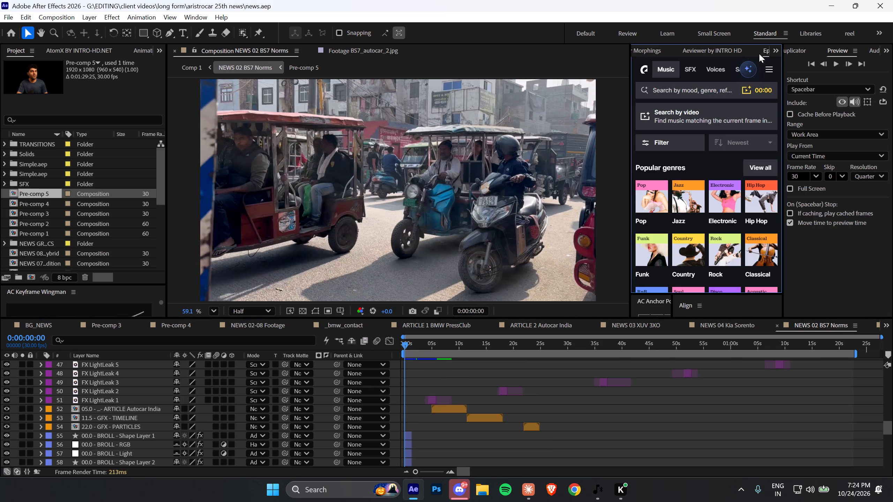
click(775, 53)
click(778, 161)
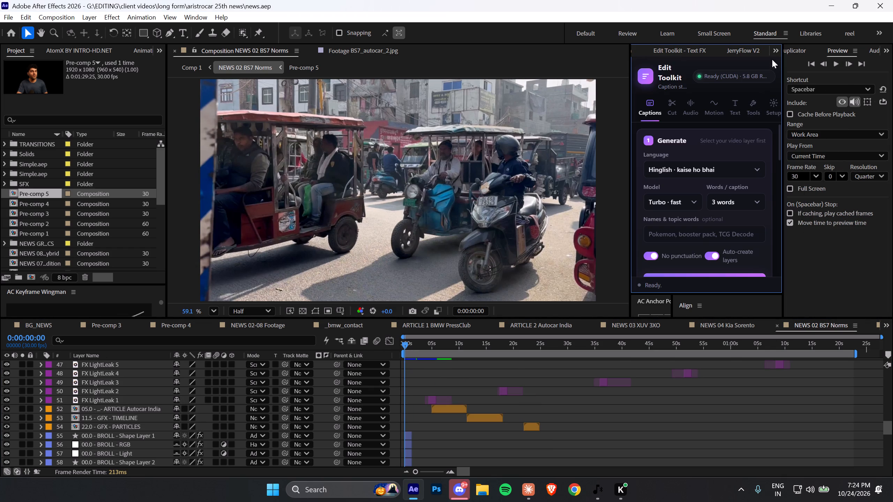
Save the project and preview the NEWS 02 BS7 Norms comp from 0:00:00:00.
drag(413, 348, 384, 345)
key(ctrl+s)
key(space)
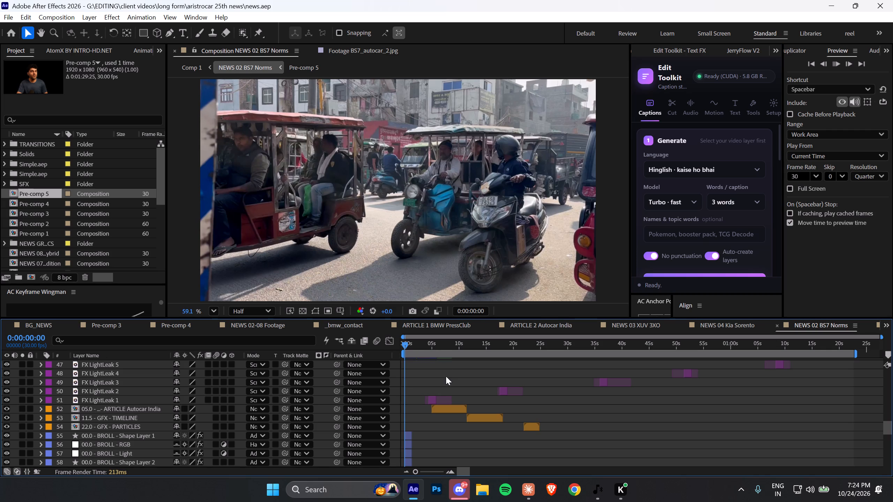
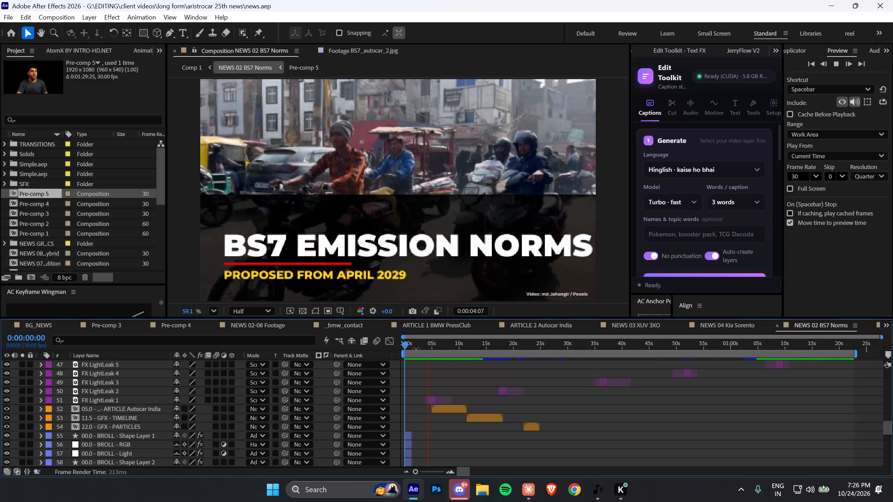
Preview the NEWS 02 BS7 Norms comp from its start, stop it, and move the current time to 0:00:00:14.
drag(411, 344, 388, 346)
key(space)
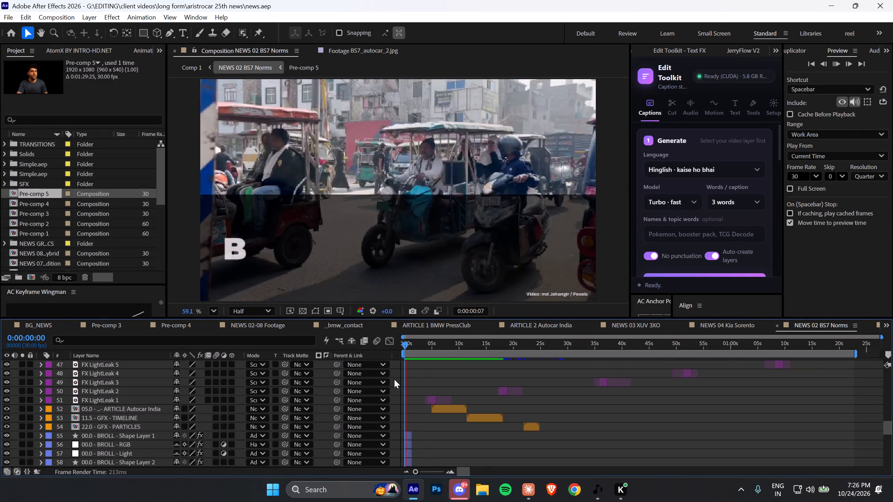
scroll(440, 395, down, 8)
scroll(428, 416, up, 1)
scroll(428, 417, down, 1)
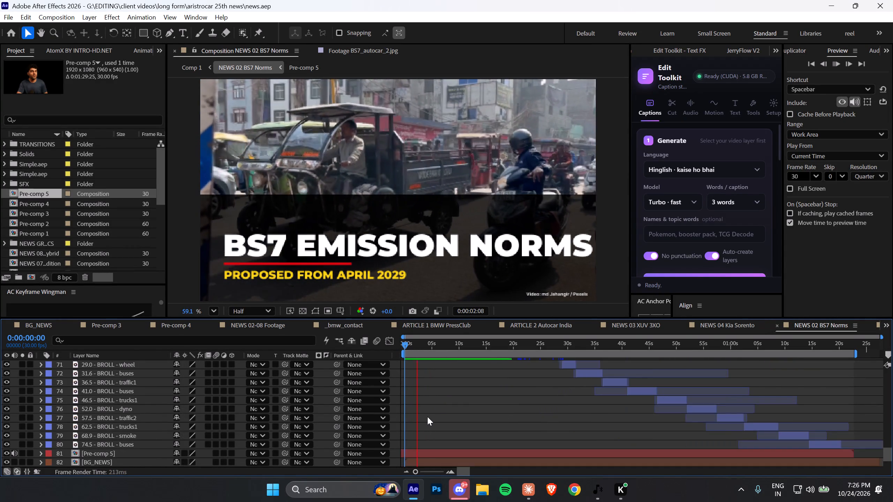
scroll(427, 417, down, 1)
scroll(427, 417, up, 1)
scroll(427, 417, down, 4)
key(space)
drag(414, 345, 408, 346)
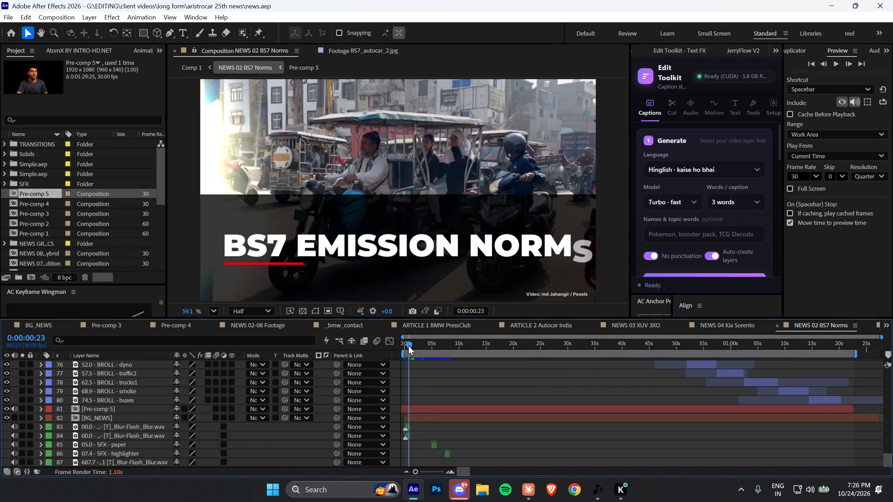
drag(408, 346, 407, 346)
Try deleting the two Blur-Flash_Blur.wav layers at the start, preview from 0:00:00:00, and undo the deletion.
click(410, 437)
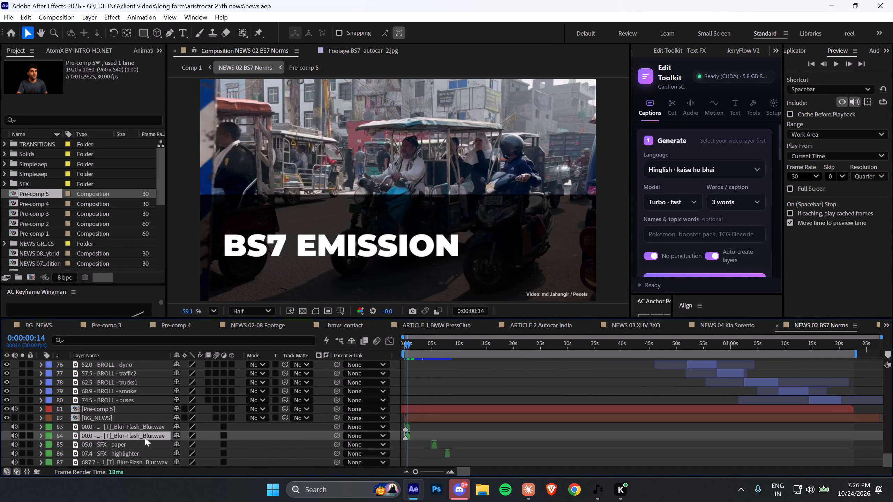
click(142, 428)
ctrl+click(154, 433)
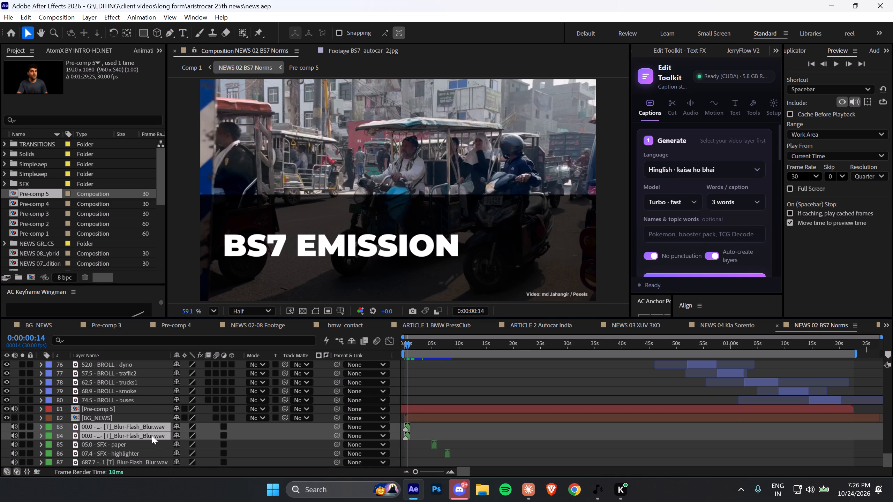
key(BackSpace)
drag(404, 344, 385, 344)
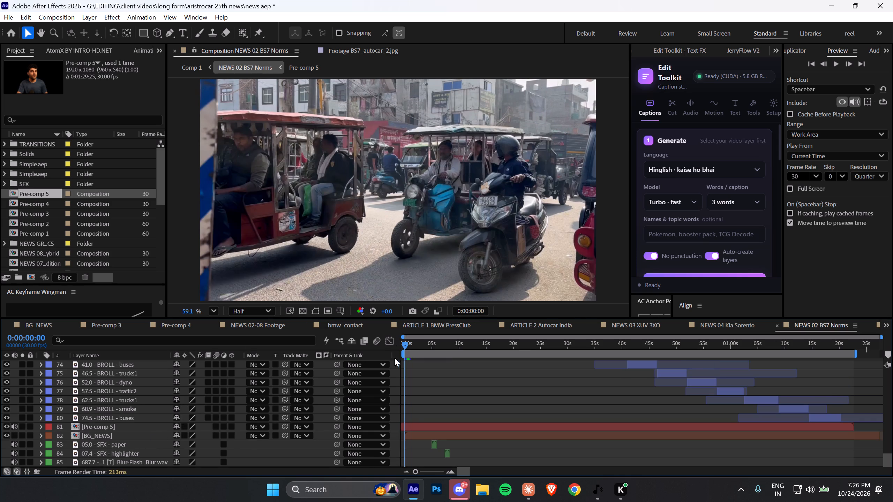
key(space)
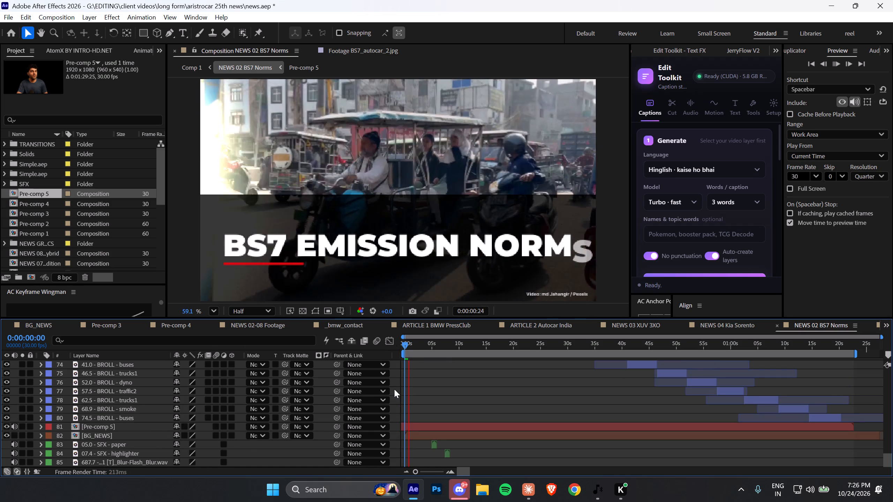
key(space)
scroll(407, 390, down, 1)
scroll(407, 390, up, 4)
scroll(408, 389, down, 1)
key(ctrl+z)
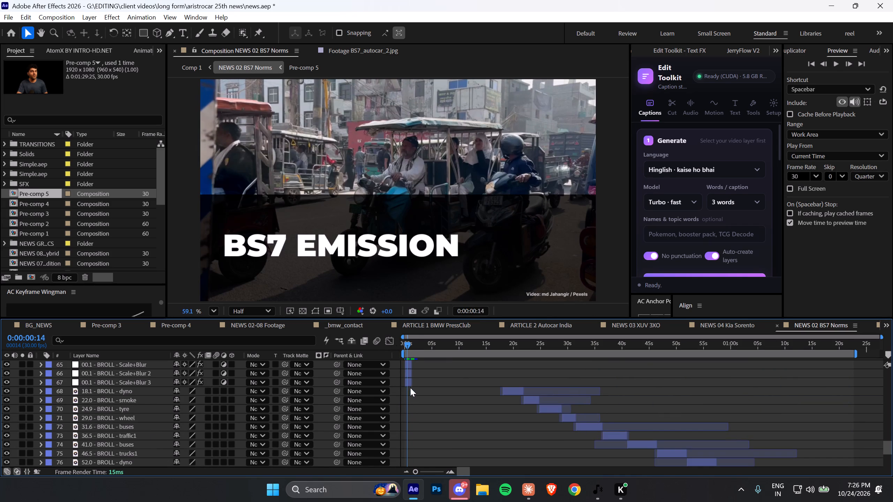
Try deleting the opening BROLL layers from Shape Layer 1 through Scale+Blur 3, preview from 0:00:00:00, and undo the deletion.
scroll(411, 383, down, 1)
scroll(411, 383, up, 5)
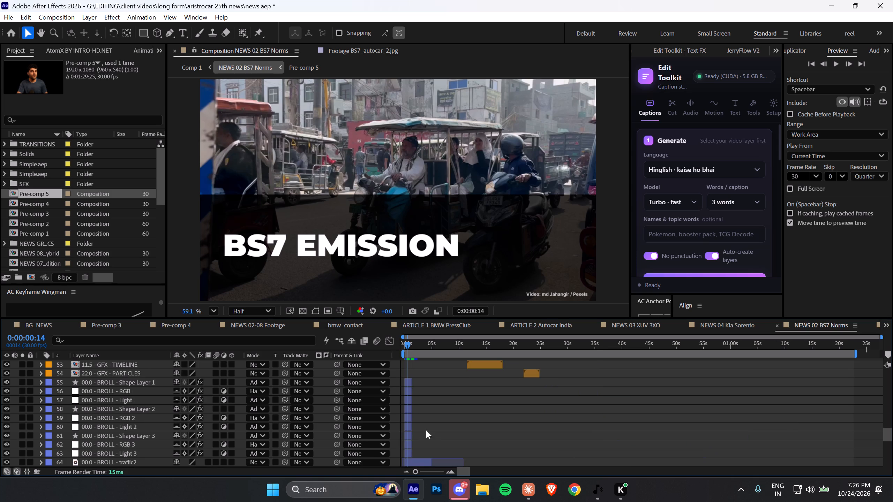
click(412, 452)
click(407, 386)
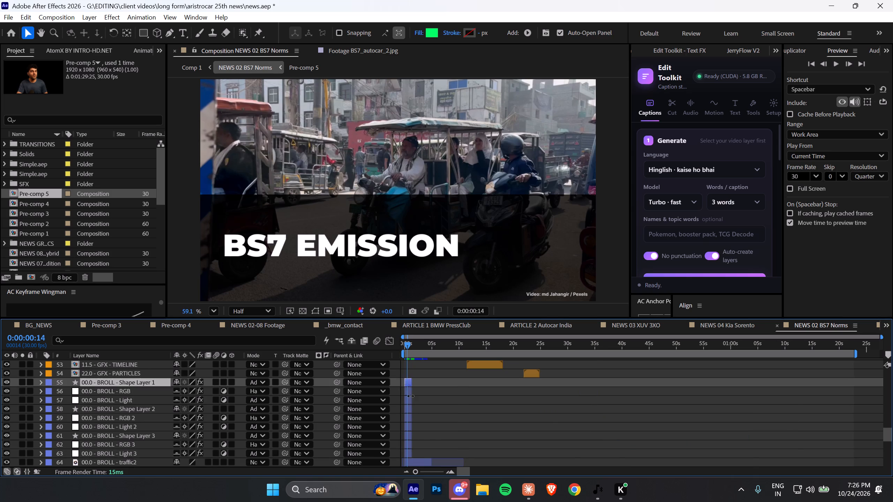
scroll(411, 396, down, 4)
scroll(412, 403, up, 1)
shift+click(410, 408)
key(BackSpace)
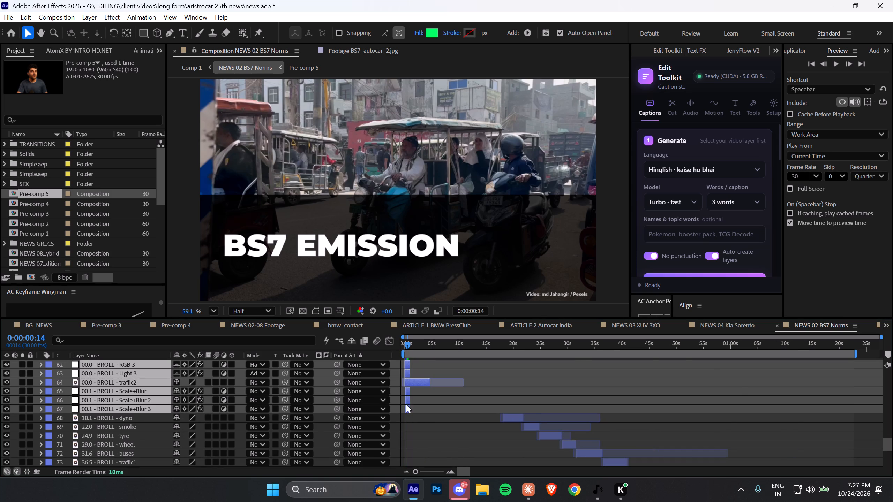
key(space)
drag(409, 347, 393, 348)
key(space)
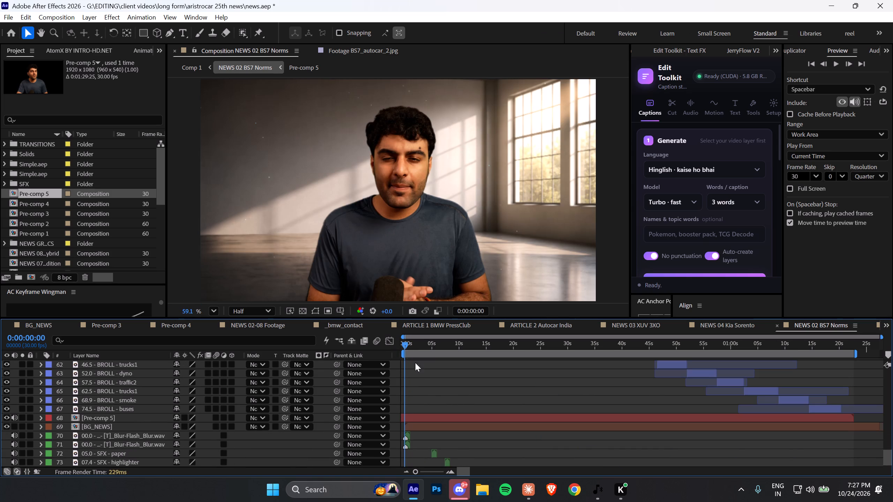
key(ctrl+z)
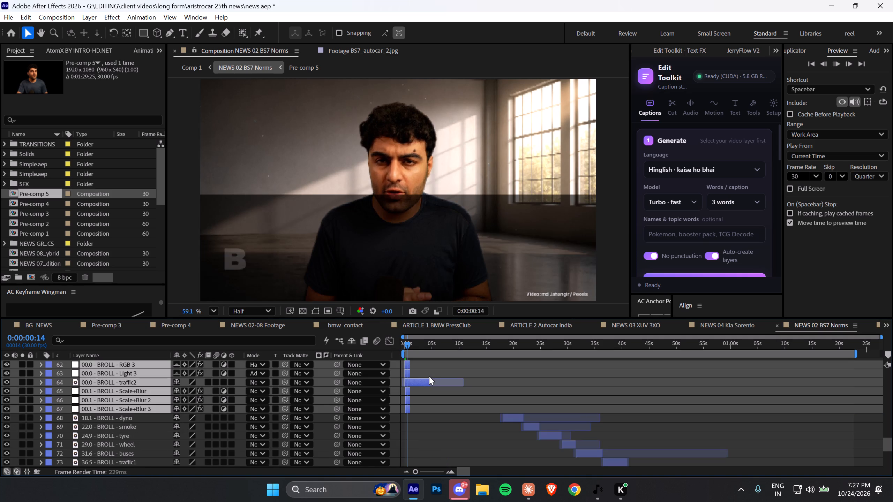
Stop the preview at 0:00:00:19 and examine the title, Control Layer and BROLL layers at the comp's opening.
click(438, 371)
key(space)
scroll(425, 394, up, 5)
scroll(427, 388, down, 1)
scroll(427, 388, up, 3)
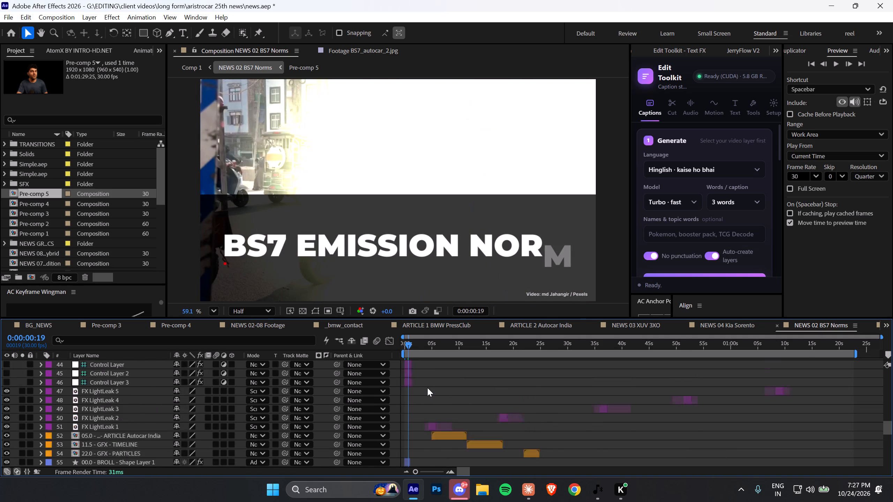
click(410, 407)
click(417, 391)
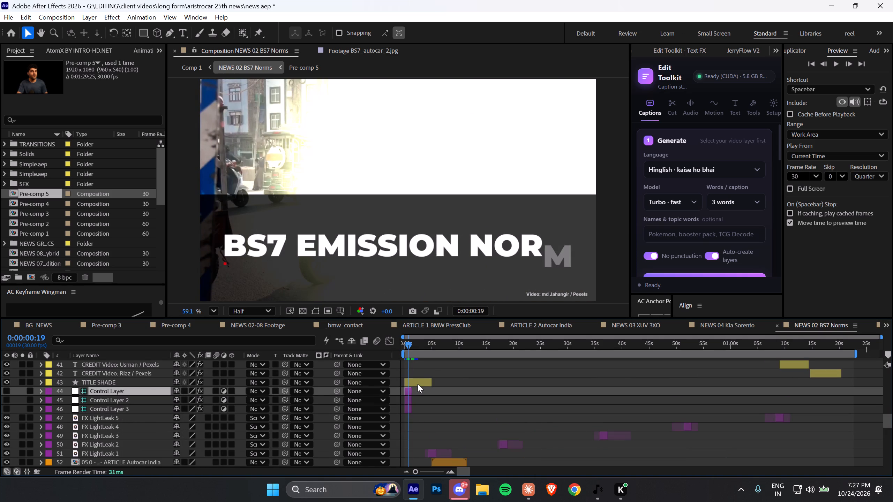
click(418, 384)
scroll(420, 386, up, 3)
scroll(420, 394, down, 1)
scroll(420, 394, up, 3)
scroll(422, 399, down, 1)
scroll(422, 399, up, 12)
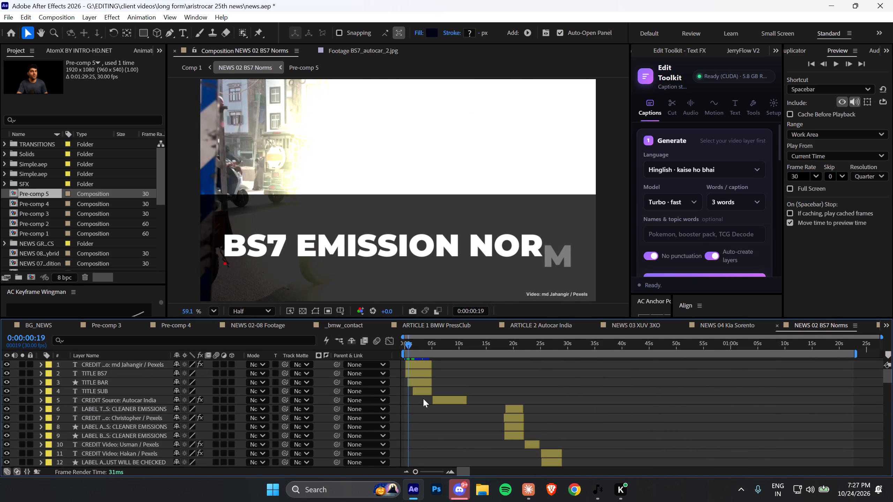
click(416, 385)
click(416, 374)
scroll(450, 392, down, 2)
scroll(448, 397, up, 1)
scroll(447, 398, down, 7)
scroll(455, 404, up, 1)
scroll(454, 407, down, 10)
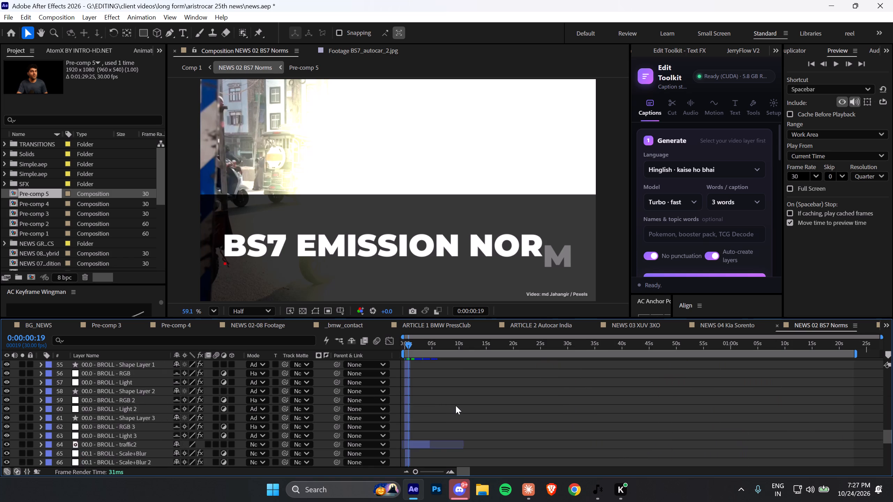
scroll(456, 405, down, 8)
scroll(455, 405, up, 2)
scroll(455, 405, down, 1)
scroll(455, 405, up, 1)
scroll(454, 405, down, 1)
scroll(454, 405, up, 1)
scroll(454, 405, down, 1)
scroll(454, 405, up, 3)
scroll(452, 403, down, 1)
scroll(452, 403, up, 1)
scroll(452, 403, down, 6)
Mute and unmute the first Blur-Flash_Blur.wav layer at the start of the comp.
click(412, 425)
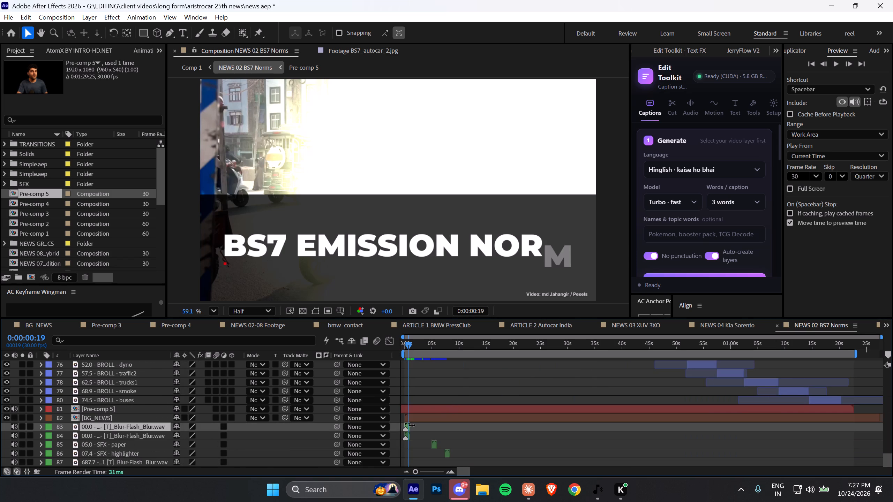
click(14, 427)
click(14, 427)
Examine the opening BROLL effect layers, including Light 3, and the traffic2 clip beneath them.
scroll(458, 412, down, 10)
scroll(420, 436, up, 3)
scroll(420, 436, down, 1)
scroll(420, 436, up, 7)
scroll(420, 436, down, 1)
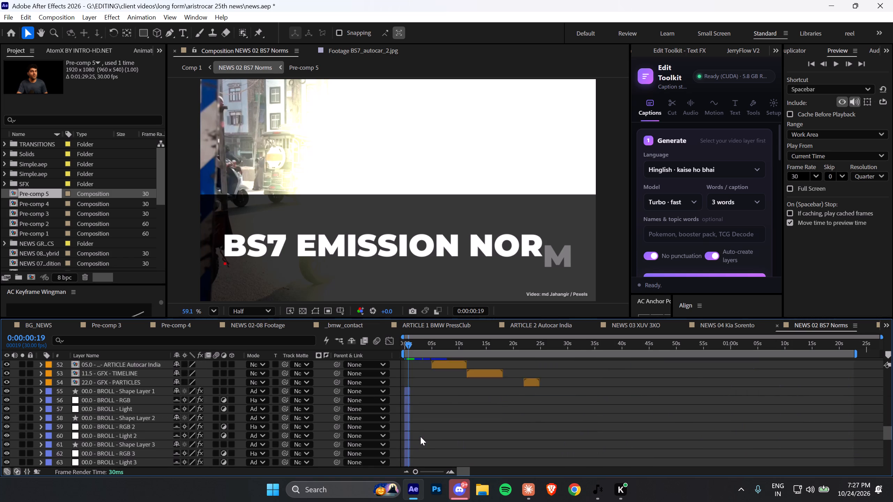
scroll(420, 436, up, 2)
scroll(420, 440, down, 3)
click(125, 441)
click(129, 435)
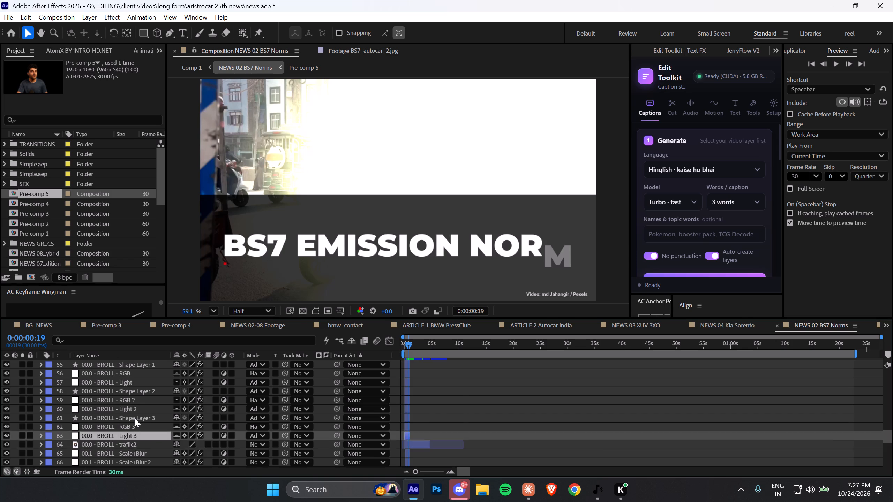
scroll(135, 418, down, 2)
scroll(135, 418, up, 2)
click(411, 444)
scroll(433, 429, down, 2)
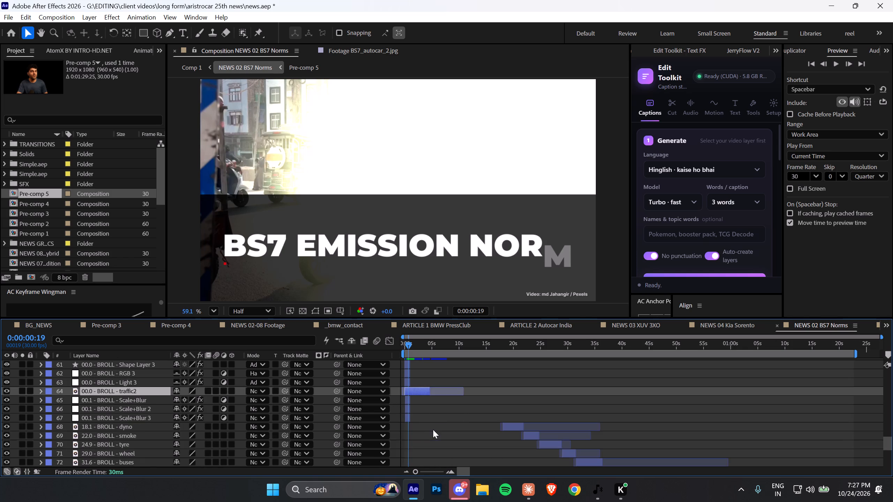
Turn on mask and shape path visibility in the composition view and inspect the traffic2 layer's bounds.
click(316, 313)
click(474, 150)
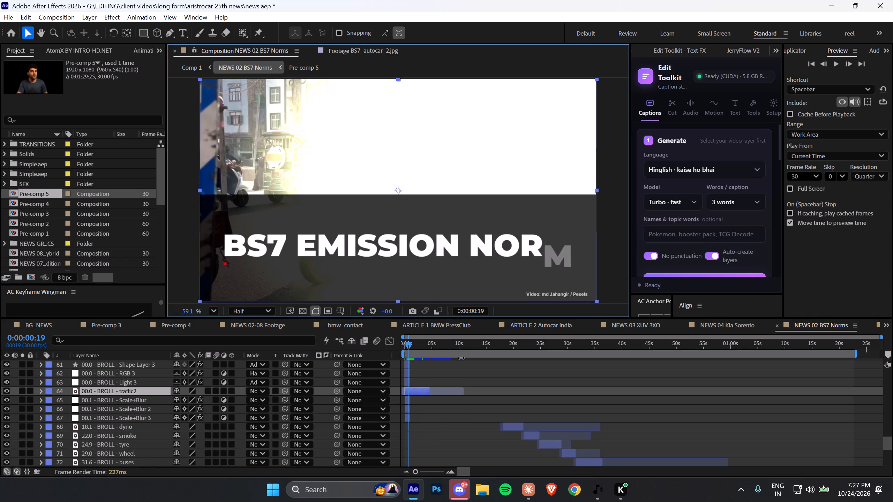
Open the BG_NEWS comp from the NEWS 02 BS7 Norms layer stack to check its contents.
scroll(451, 373, up, 4)
scroll(445, 416, down, 8)
scroll(441, 418, up, 1)
scroll(441, 418, down, 2)
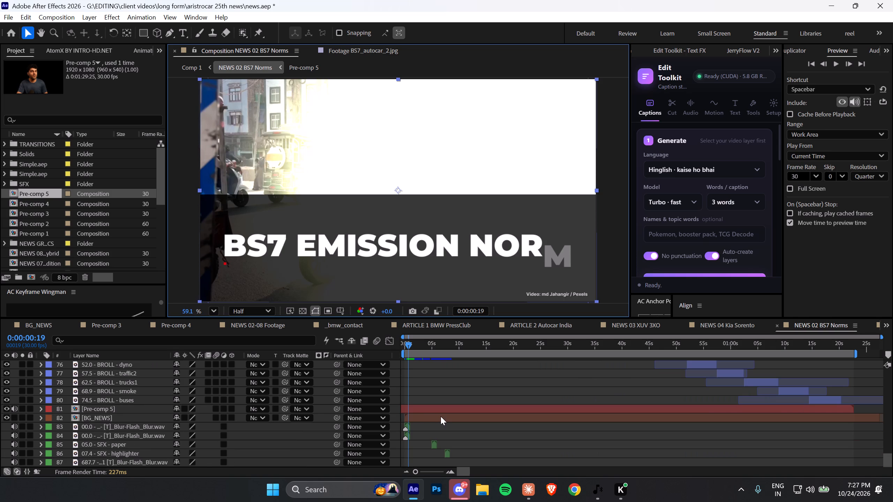
click(417, 411)
double_click(417, 416)
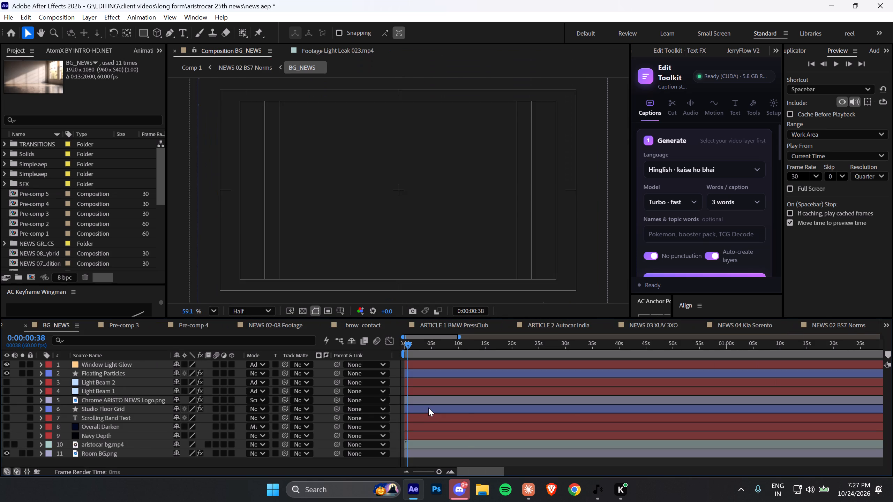
scroll(429, 394, down, 3)
scroll(429, 394, up, 1)
Go back through Pre-comp 3 to Comp 1 and reopen the NEWS 02 BS7 Norms comp.
key(Tab)
click(353, 461)
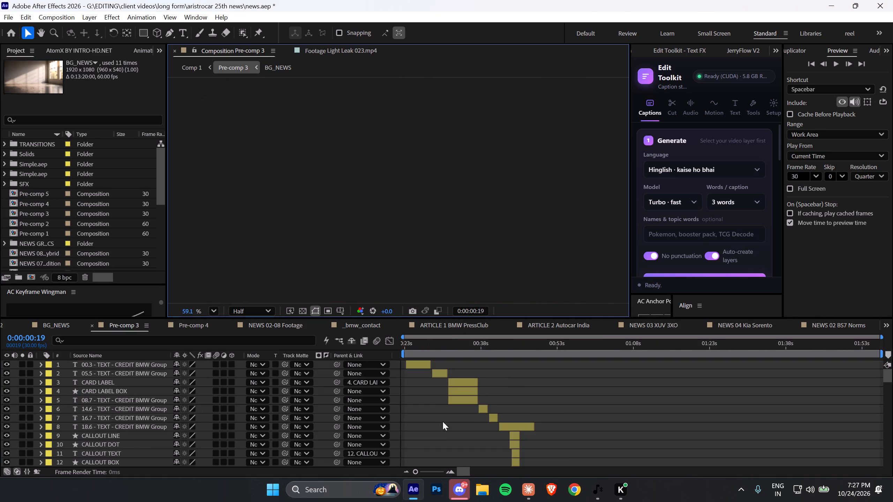
key(Tab)
click(395, 427)
scroll(524, 416, down, 2)
scroll(525, 416, up, 1)
scroll(525, 416, down, 3)
scroll(527, 416, up, 1)
scroll(527, 416, down, 3)
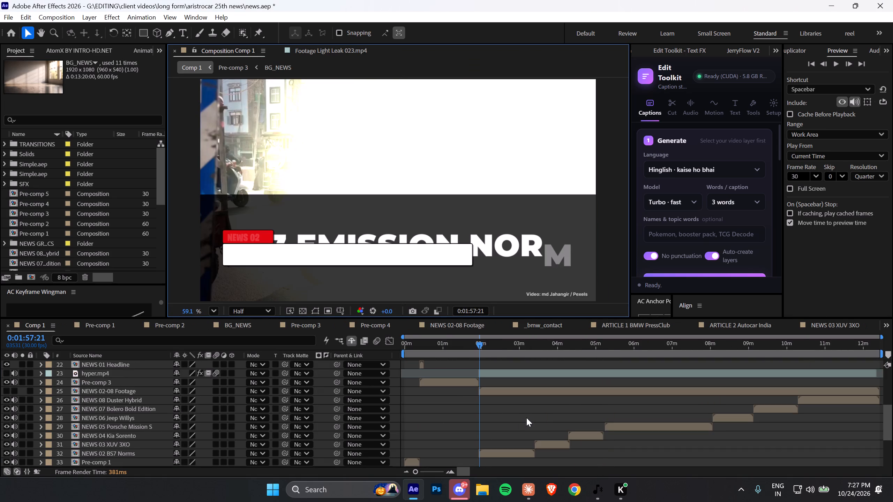
scroll(526, 418, down, 3)
double_click(498, 449)
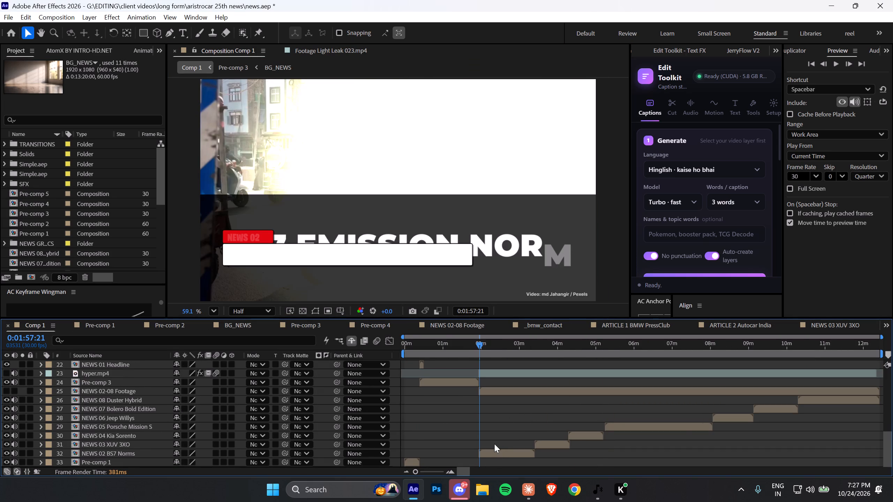
scroll(494, 438, up, 1)
scroll(494, 438, down, 2)
scroll(494, 435, up, 2)
scroll(494, 435, down, 3)
double_click(494, 451)
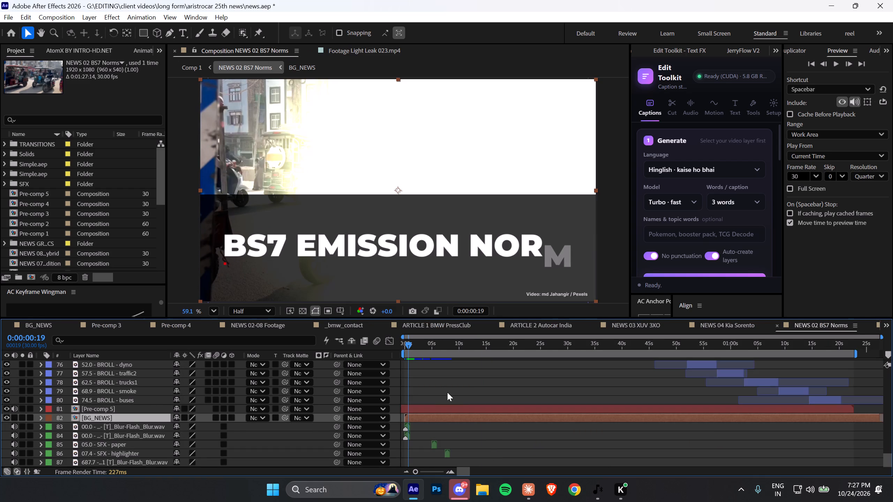
Find and select the opening BROLL traffic2 layer above the Scale+Blur layers to inspect it.
click(440, 389)
scroll(440, 389, up, 3)
scroll(440, 389, down, 1)
scroll(440, 389, up, 2)
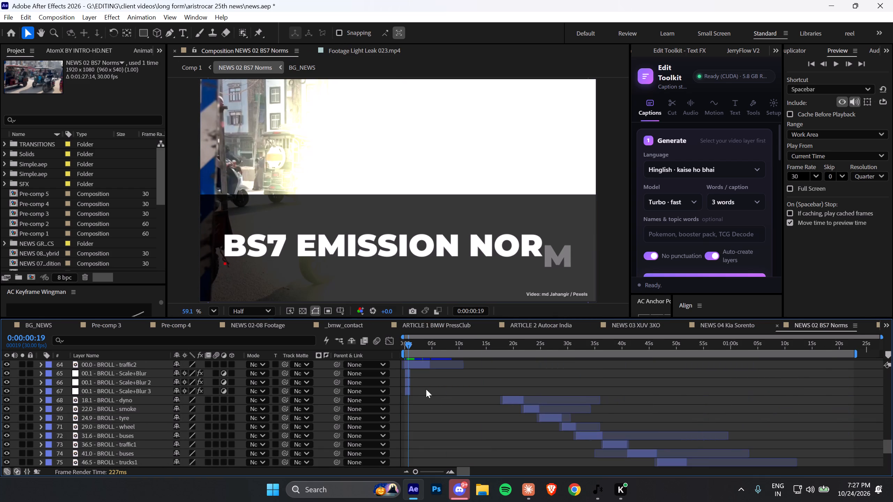
click(414, 391)
click(412, 380)
scroll(415, 383, up, 1)
click(414, 390)
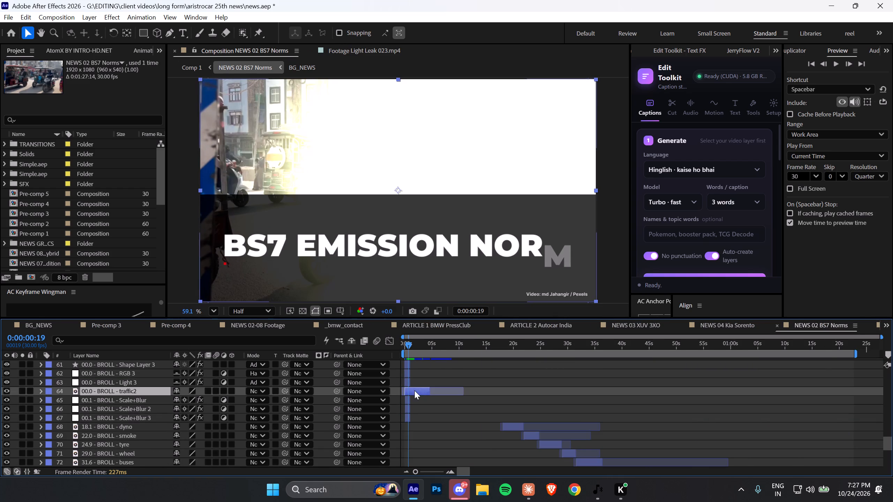
Inspect the GFX - TIMELINE and GFX - PARTICLES layers and the Control Layers below TITLE SHADE.
scroll(400, 396, up, 1)
scroll(139, 400, up, 3)
click(138, 409)
click(138, 404)
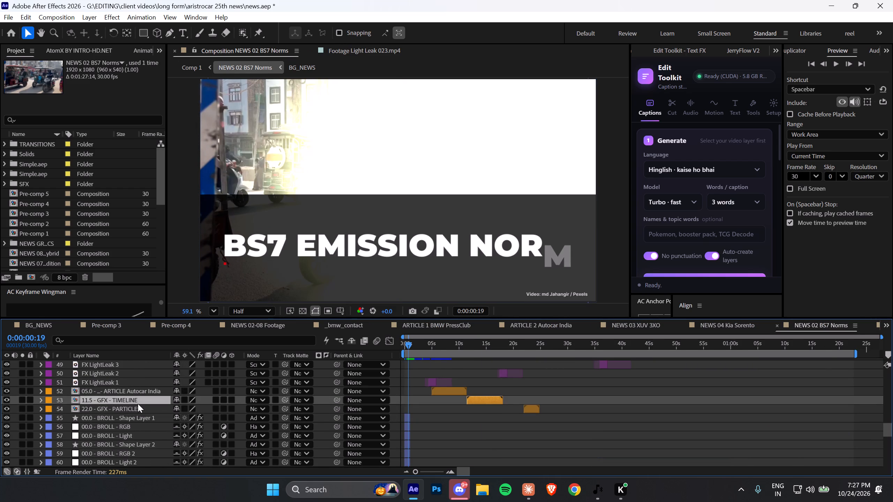
click(134, 405)
click(136, 402)
scroll(315, 400, up, 3)
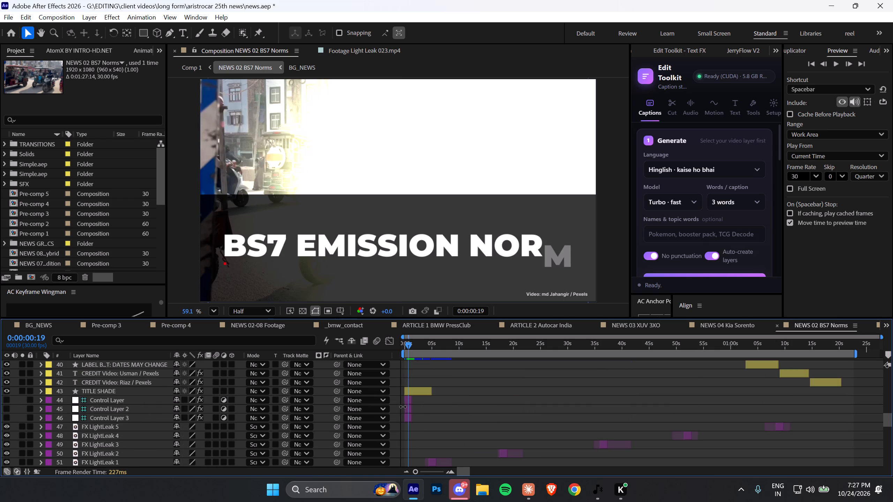
click(404, 418)
click(406, 406)
Look through the label and credit layers in the NEWS 02 BS7 Norms stack for anything covering the opening.
scroll(113, 405, up, 3)
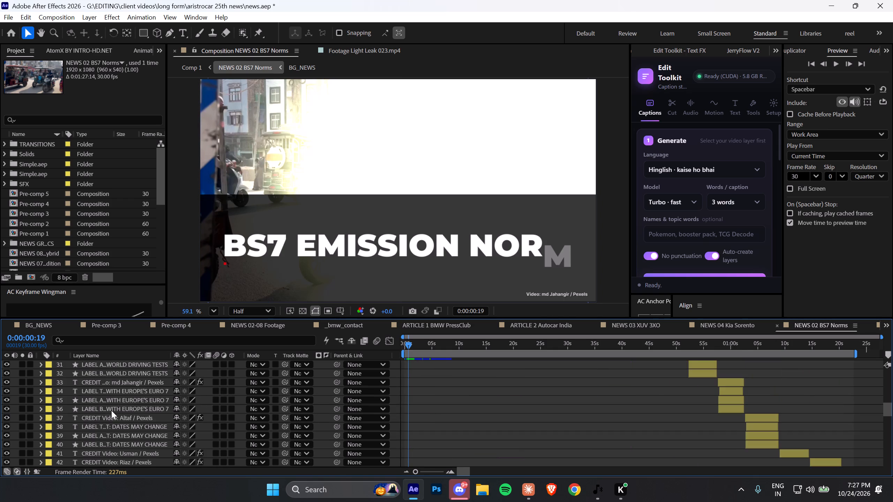
scroll(111, 410, up, 1)
scroll(111, 410, down, 1)
scroll(111, 409, up, 7)
scroll(113, 406, down, 1)
scroll(113, 406, up, 2)
scroll(115, 411, down, 4)
scroll(115, 414, up, 1)
scroll(115, 415, down, 8)
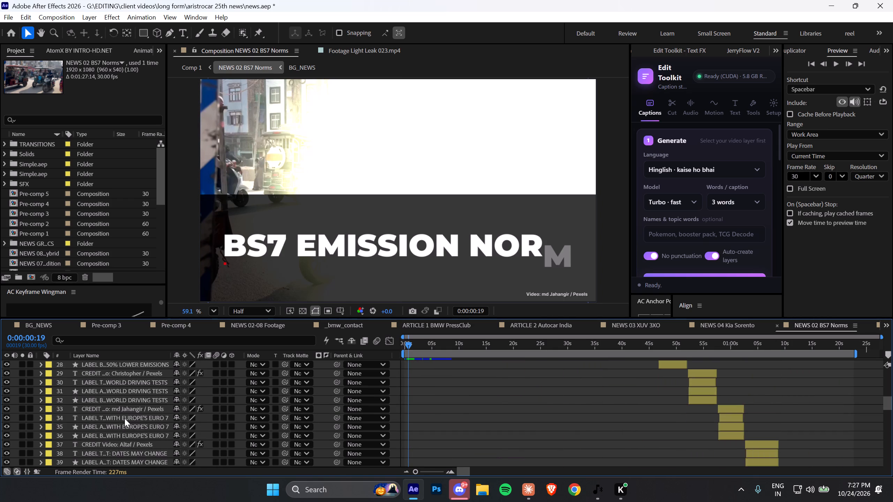
scroll(125, 418, down, 13)
scroll(128, 411, up, 1)
scroll(128, 411, down, 9)
scroll(309, 416, down, 1)
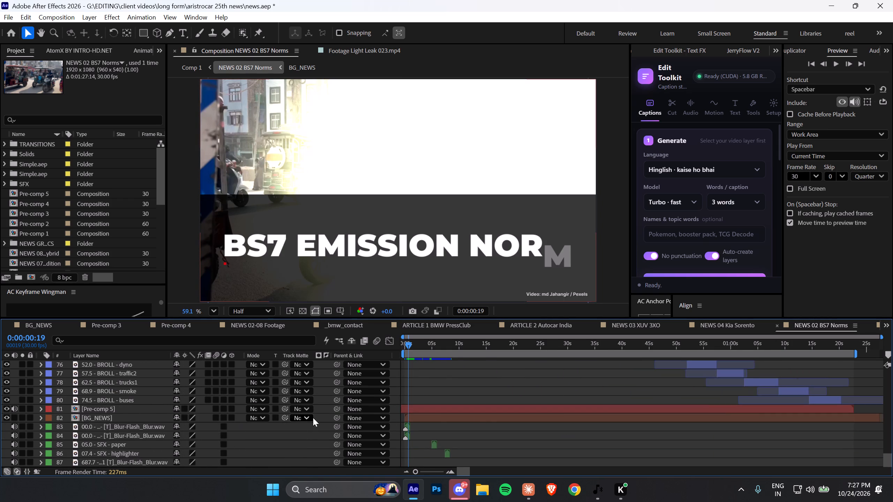
Open Pre-comp 5 from the layer stack, check its clips, and return to the NEWS 02 BS7 Norms comp.
scroll(313, 418, down, 1)
click(434, 417)
double_click(434, 410)
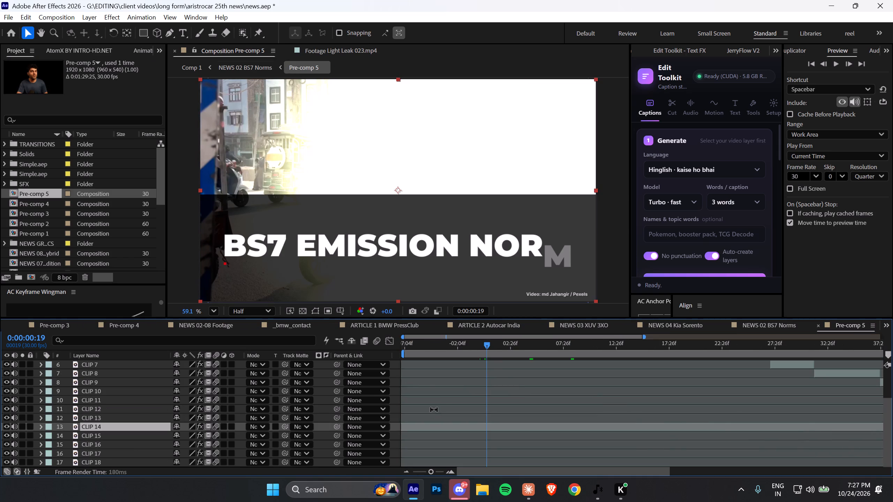
scroll(442, 405, down, 4)
scroll(448, 411, up, 7)
key(Tab)
click(388, 410)
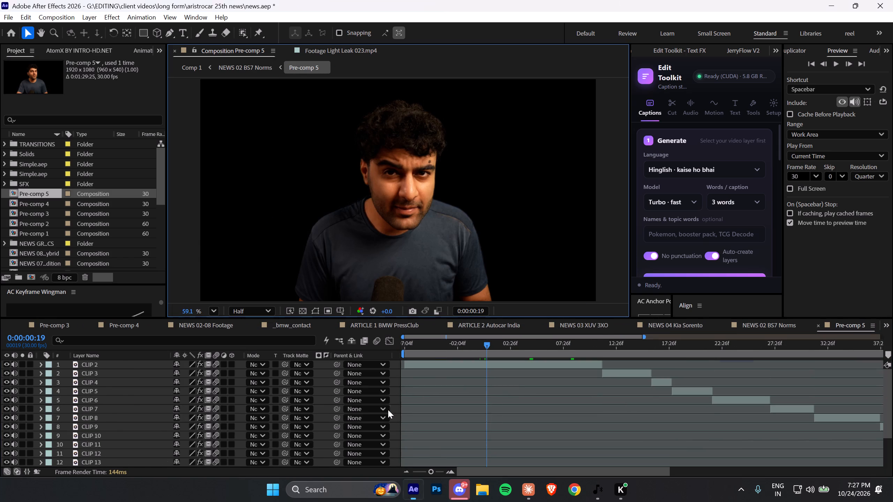
Open the second opening Blur-Flash_Blur.wav sound effect layer to check it, close its layer view and return to the comp.
scroll(110, 396, up, 3)
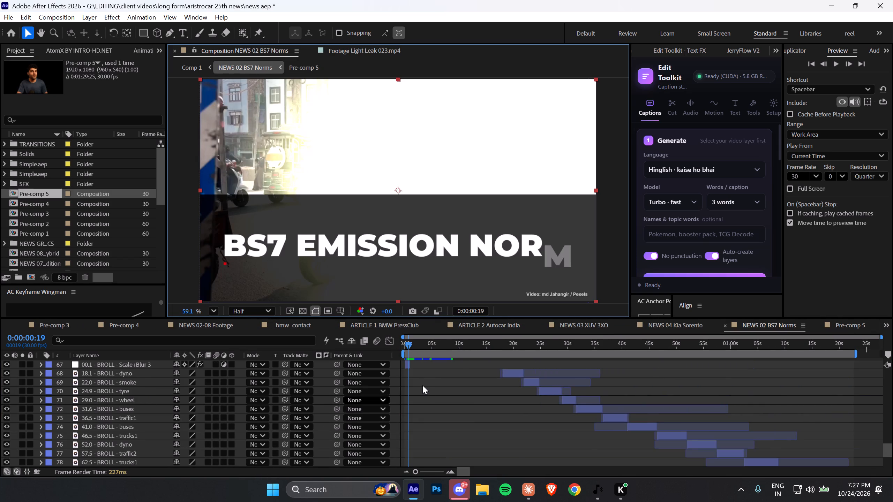
scroll(422, 385, up, 1)
click(414, 389)
scroll(418, 396, down, 8)
click(411, 434)
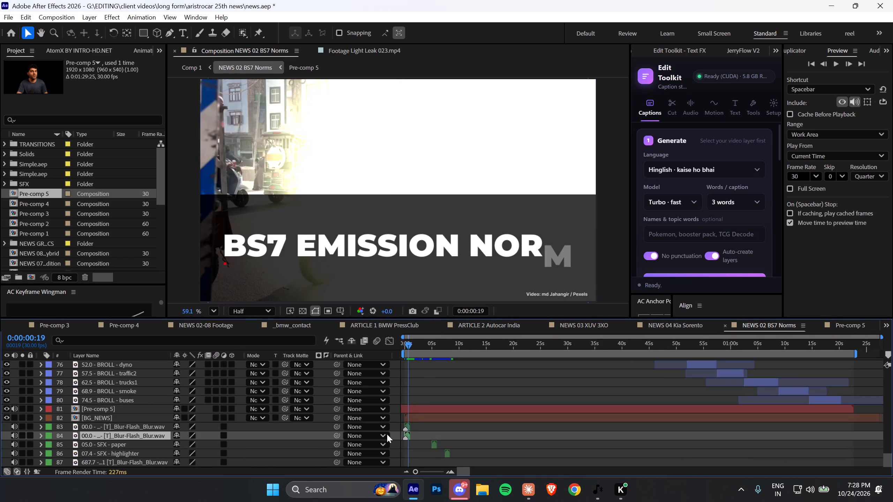
click(105, 435)
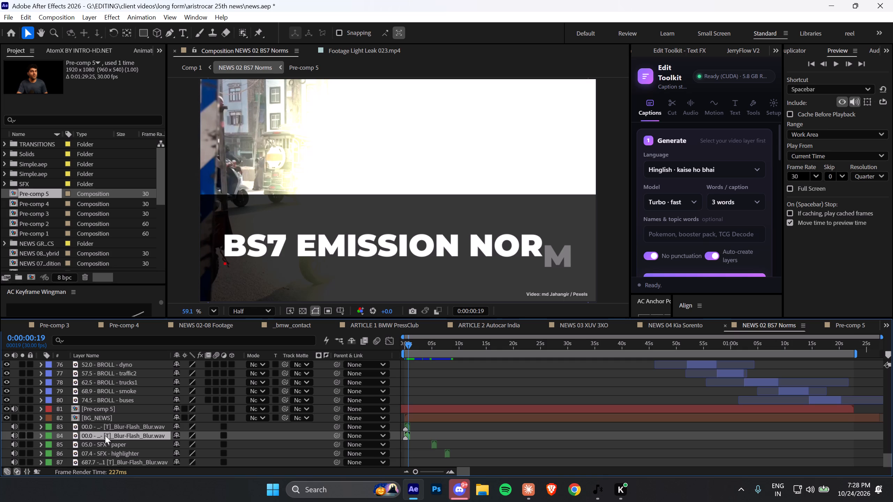
double_click(105, 435)
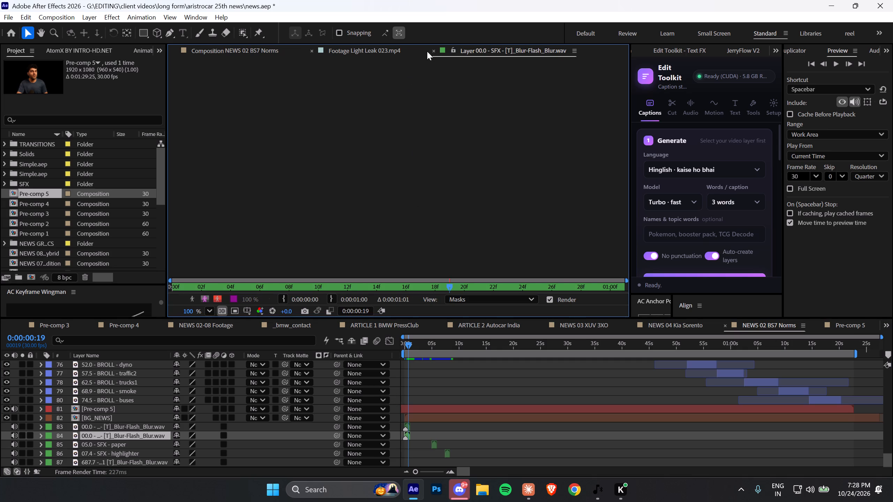
click(433, 51)
click(239, 52)
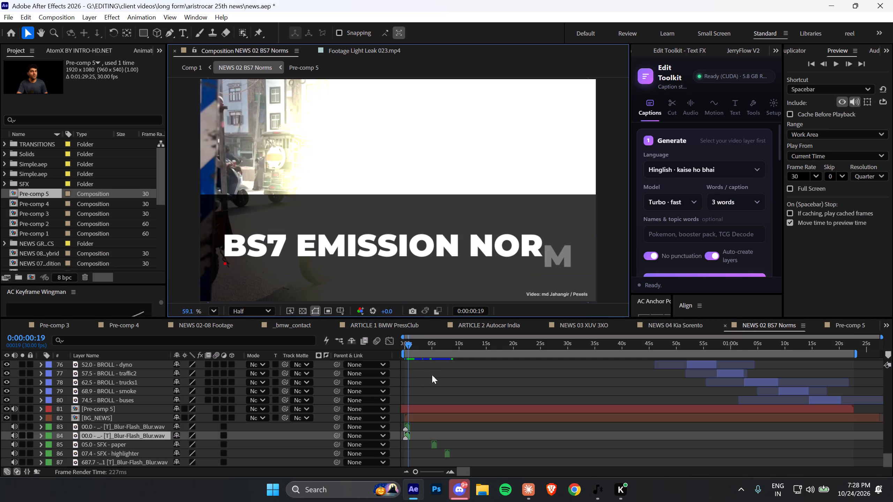
Toggle the visibility of BROLL - Light 3 off and back on to compare the opening frame at 0:00:00:19.
scroll(435, 372, up, 3)
scroll(437, 402, down, 4)
scroll(434, 412, up, 7)
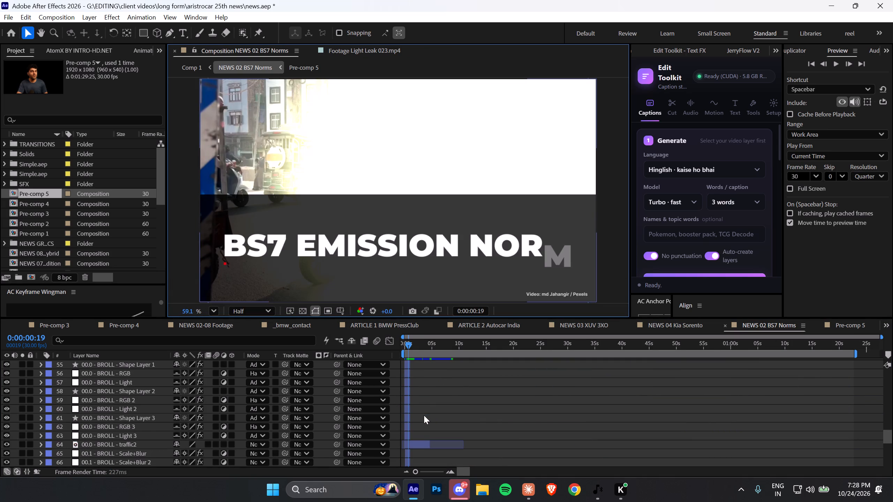
click(117, 435)
click(119, 428)
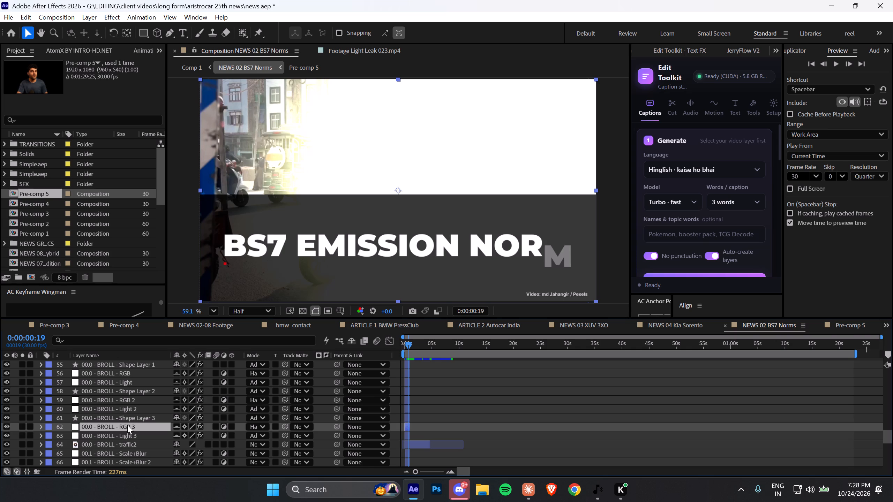
click(6, 432)
click(7, 433)
click(7, 433)
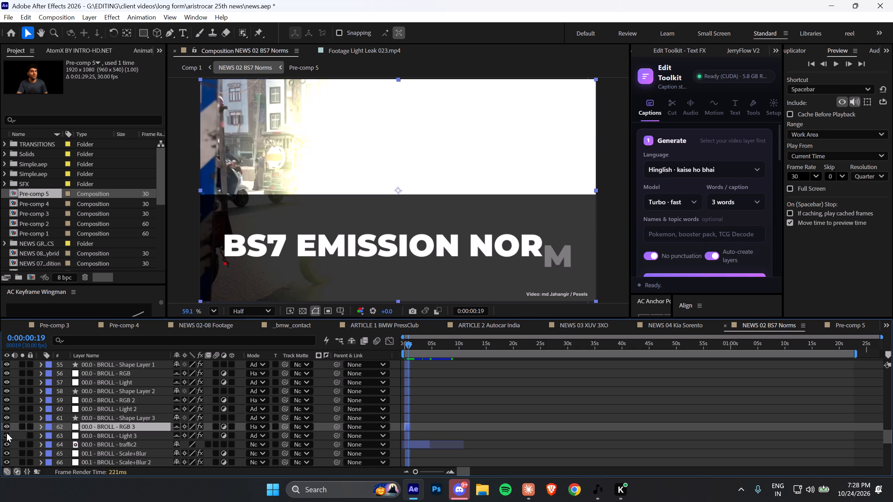
click(7, 433)
Inspect the opening BROLL - Shape Layer 1, the Control Layers and the TITLE SHADE layer.
scroll(163, 413, up, 4)
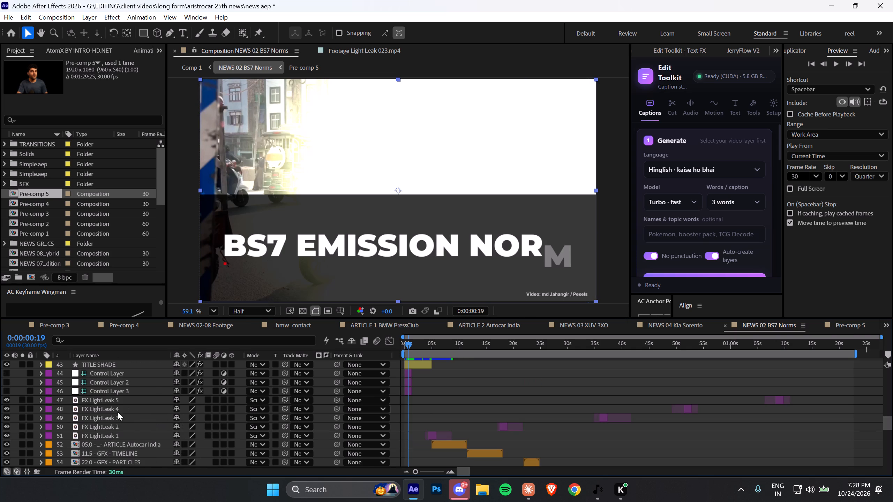
click(118, 412)
scroll(427, 435, down, 3)
click(409, 393)
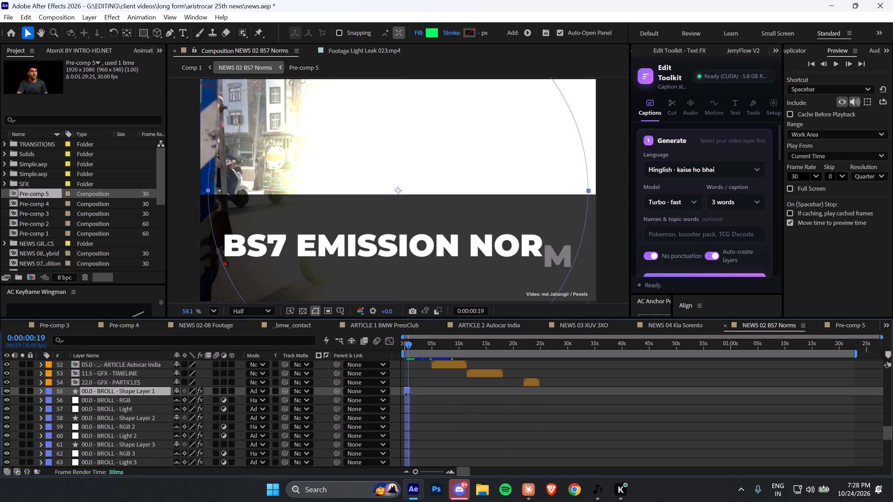
click(407, 402)
click(407, 394)
scroll(411, 397, up, 1)
scroll(411, 397, down, 1)
scroll(414, 404, up, 3)
scroll(421, 425, down, 1)
scroll(421, 425, up, 1)
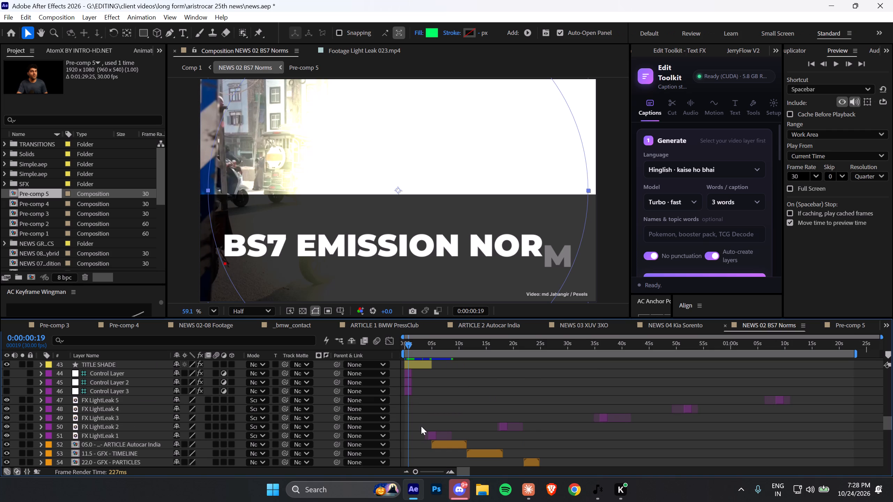
click(409, 395)
click(405, 383)
click(408, 364)
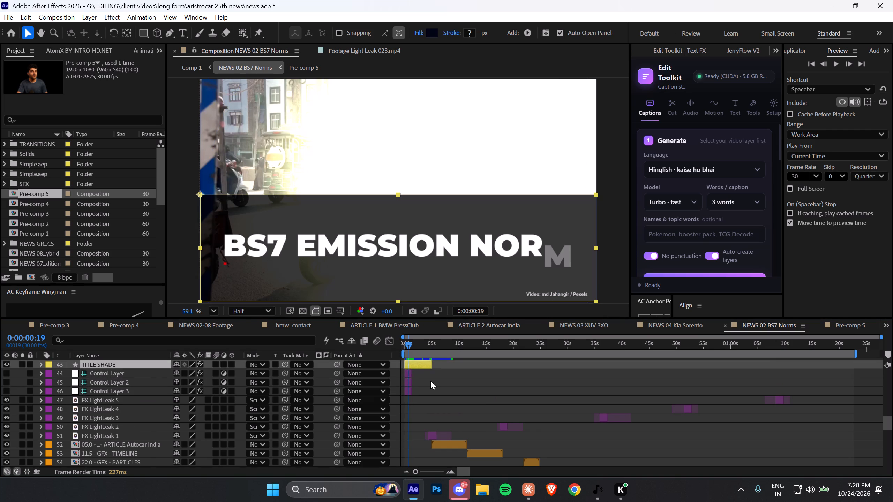
Look through the whole layer stack from the title layers down to the BROLL clips for those active at the opening.
scroll(431, 382, up, 4)
scroll(426, 441, down, 2)
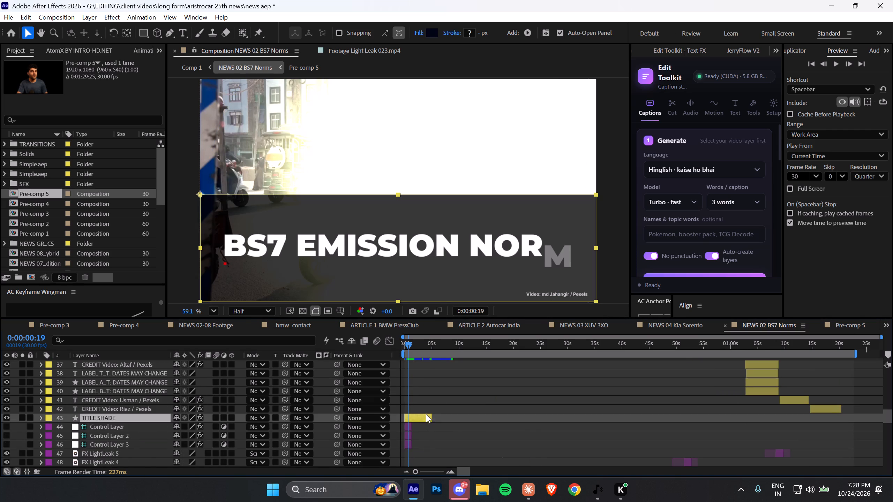
scroll(430, 410, down, 1)
scroll(431, 410, up, 5)
scroll(433, 410, down, 1)
scroll(434, 412, up, 8)
scroll(435, 418, down, 1)
scroll(435, 418, up, 1)
scroll(435, 418, down, 1)
scroll(437, 418, up, 1)
scroll(437, 418, down, 1)
scroll(436, 418, up, 3)
scroll(436, 418, down, 1)
scroll(439, 417, up, 9)
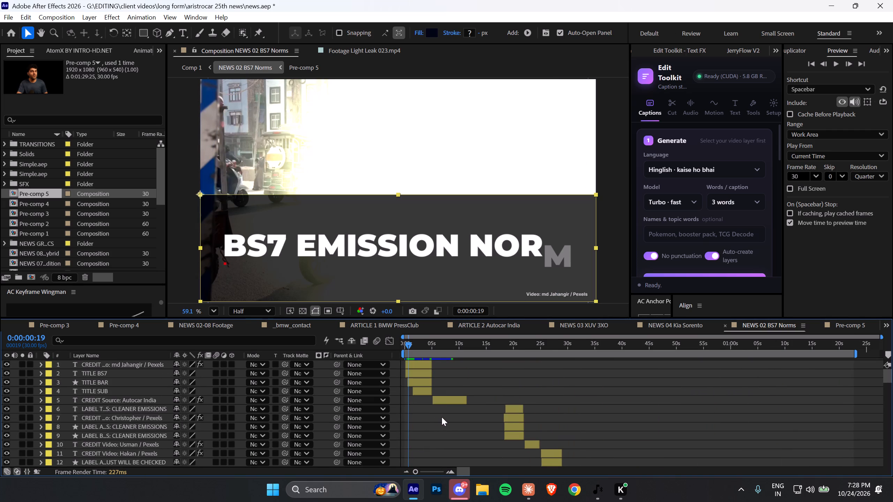
scroll(452, 407, down, 8)
scroll(449, 405, up, 1)
scroll(449, 405, down, 1)
scroll(449, 405, up, 1)
scroll(449, 405, down, 9)
scroll(447, 405, up, 1)
scroll(447, 405, down, 5)
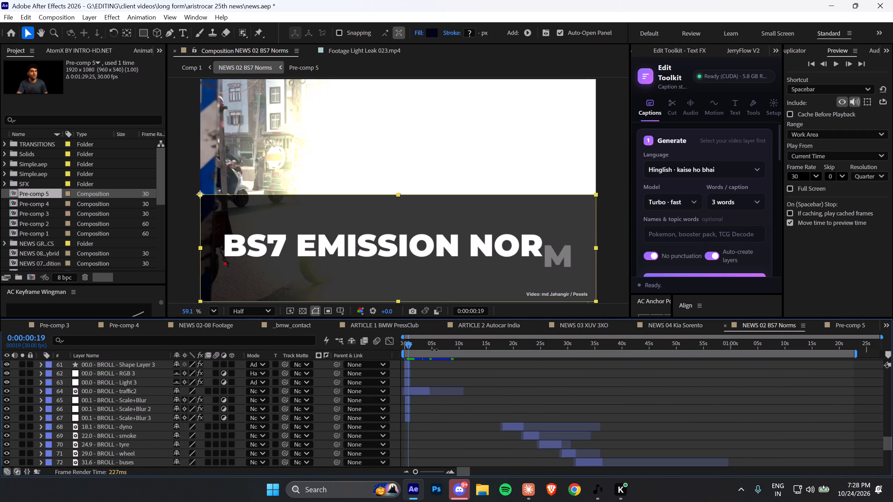
Play the comp from the start through the title into the Autocar India article, reviewing the opening transition alongside the BROLL layers.
drag(417, 344, 376, 346)
key(space)
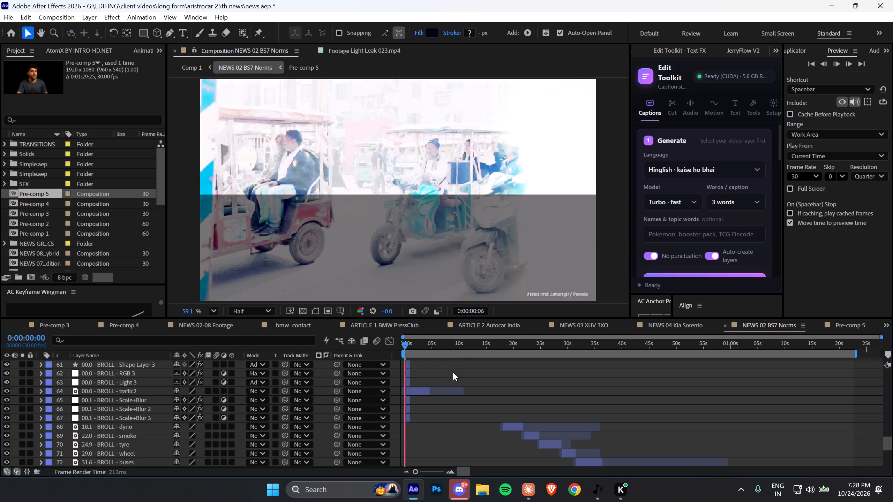
scroll(456, 373, down, 3)
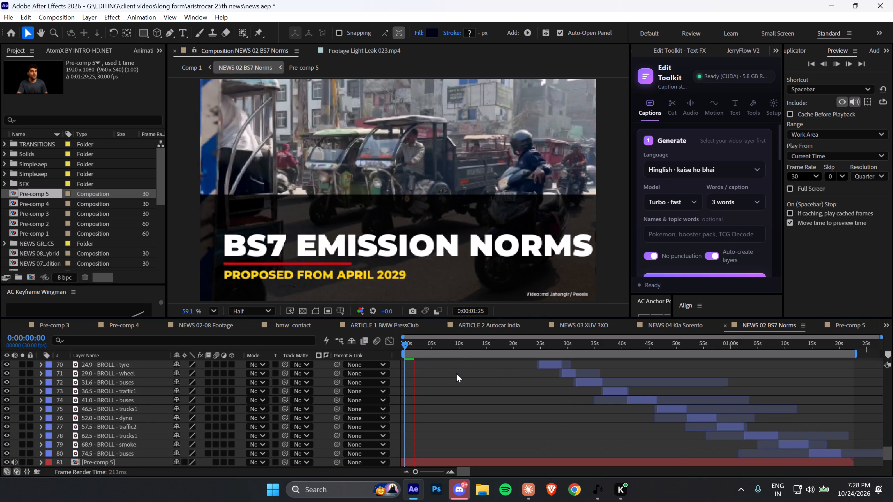
scroll(456, 373, down, 1)
scroll(456, 373, up, 1)
scroll(456, 374, down, 1)
scroll(456, 374, up, 2)
scroll(456, 374, down, 1)
scroll(456, 374, up, 2)
scroll(456, 374, down, 1)
scroll(456, 374, up, 1)
scroll(457, 376, down, 1)
scroll(457, 376, up, 1)
scroll(457, 376, down, 1)
scroll(457, 376, up, 2)
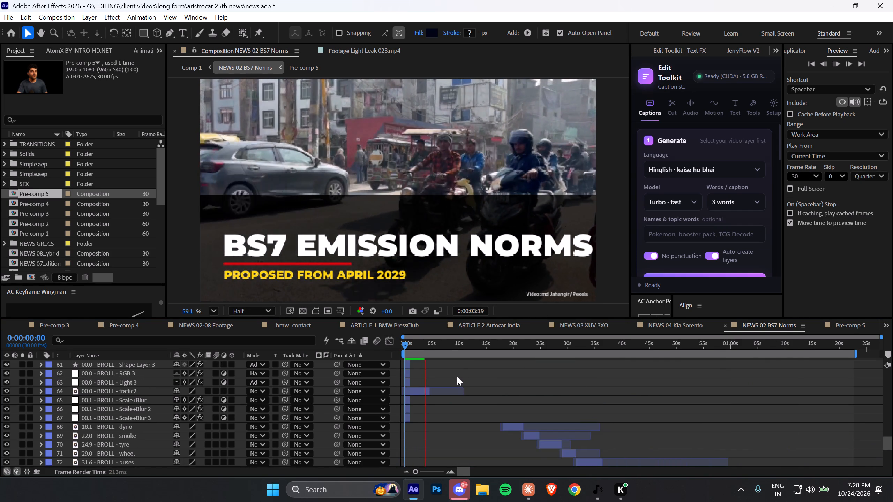
scroll(457, 376, up, 1)
scroll(457, 376, down, 1)
scroll(457, 376, up, 1)
scroll(457, 376, down, 1)
scroll(457, 376, up, 1)
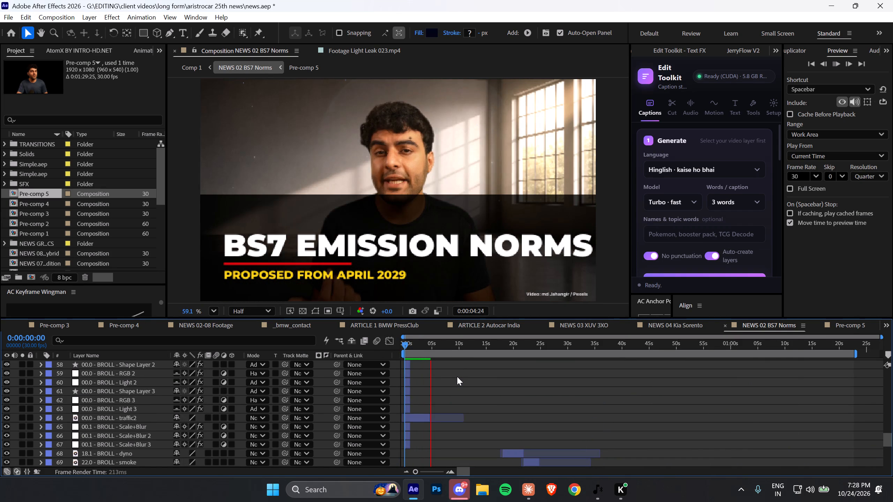
scroll(457, 376, up, 4)
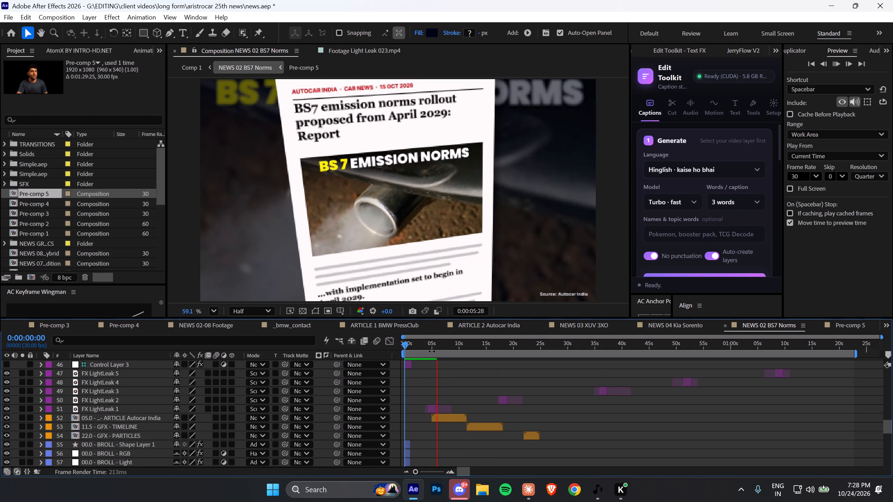
key(space)
Move the playhead to 0:00:02:01 and inspect the traffic2 layer's bounds under the title.
click(421, 347)
scroll(438, 391, down, 4)
scroll(438, 396, up, 3)
scroll(438, 396, down, 1)
scroll(438, 396, up, 2)
scroll(439, 395, down, 3)
scroll(439, 395, up, 1)
scroll(439, 395, down, 3)
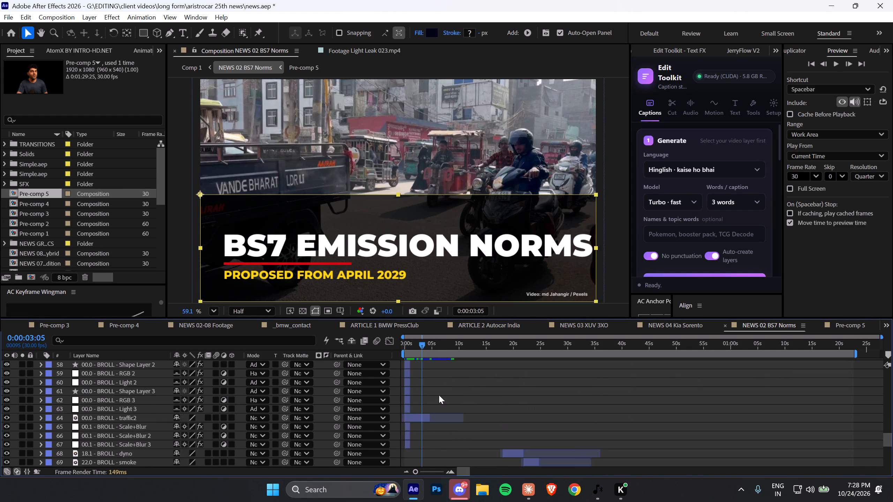
scroll(439, 395, down, 1)
drag(422, 343, 416, 344)
click(423, 390)
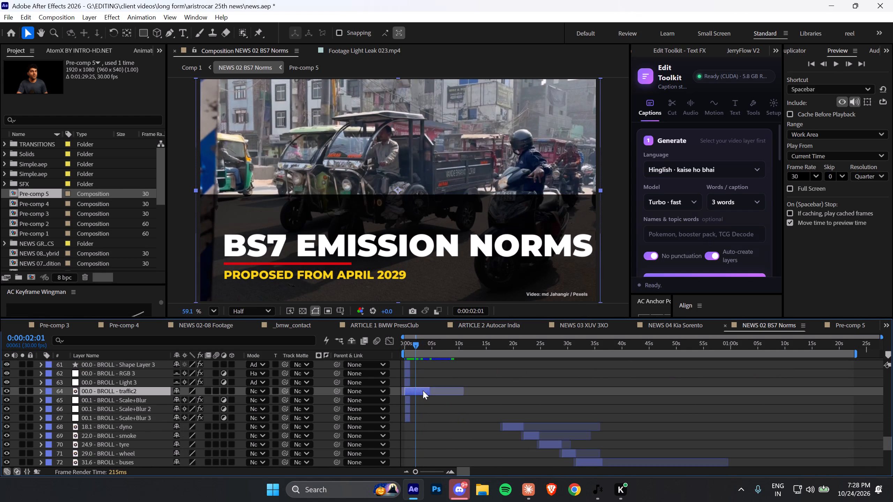
click(423, 389)
click(429, 373)
scroll(429, 373, up, 8)
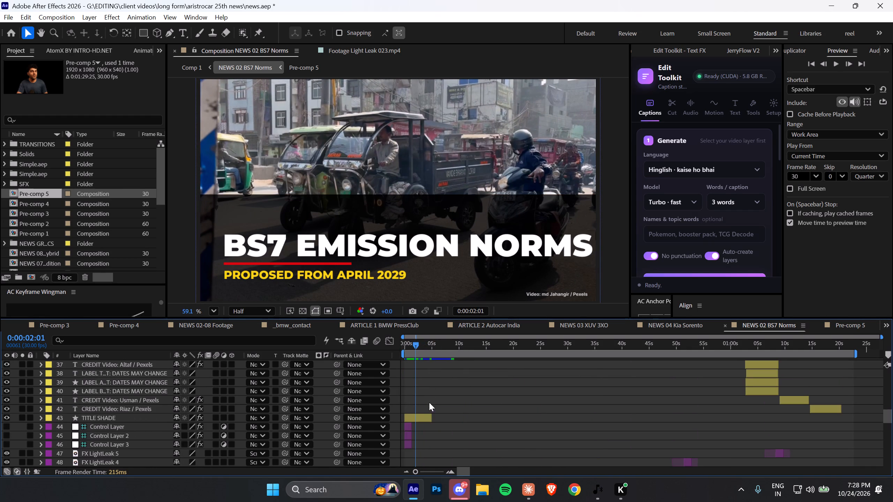
Select the TITLE SHADE layer and scrub between 0:00:00:12 and 0:00:01:13 to check the opening title.
click(425, 414)
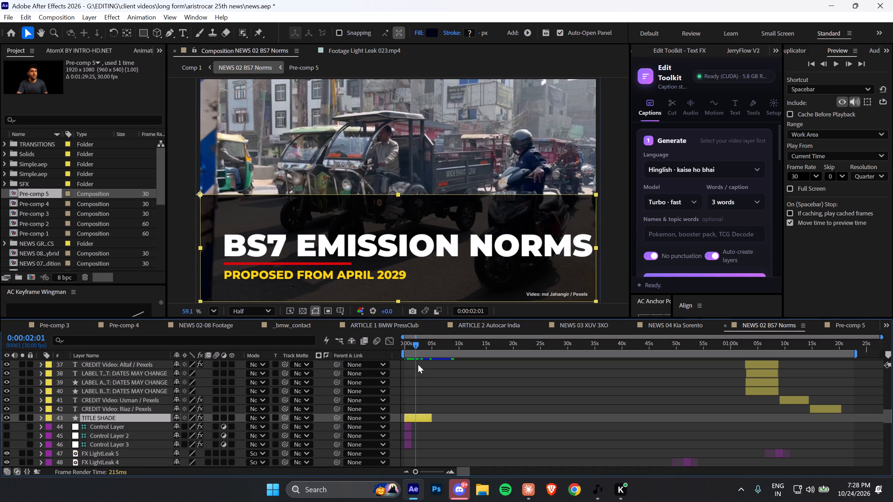
scroll(421, 382, up, 4)
scroll(423, 382, down, 5)
drag(418, 345, 408, 346)
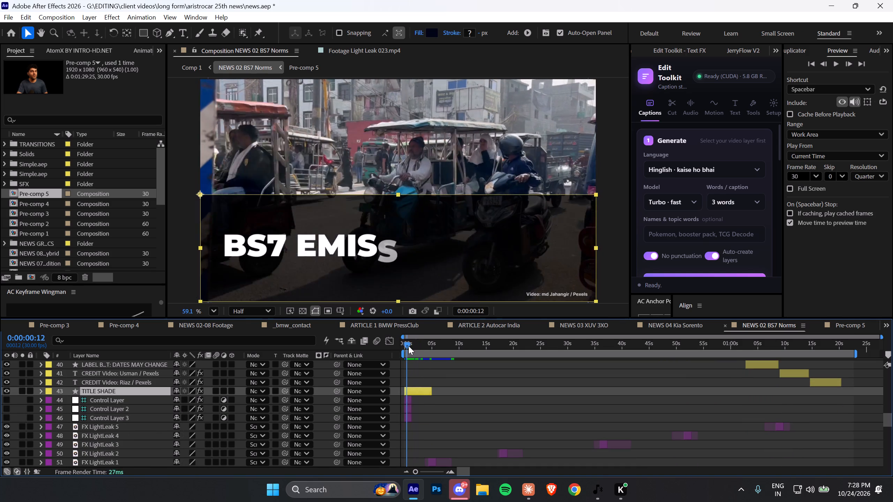
drag(408, 346, 414, 347)
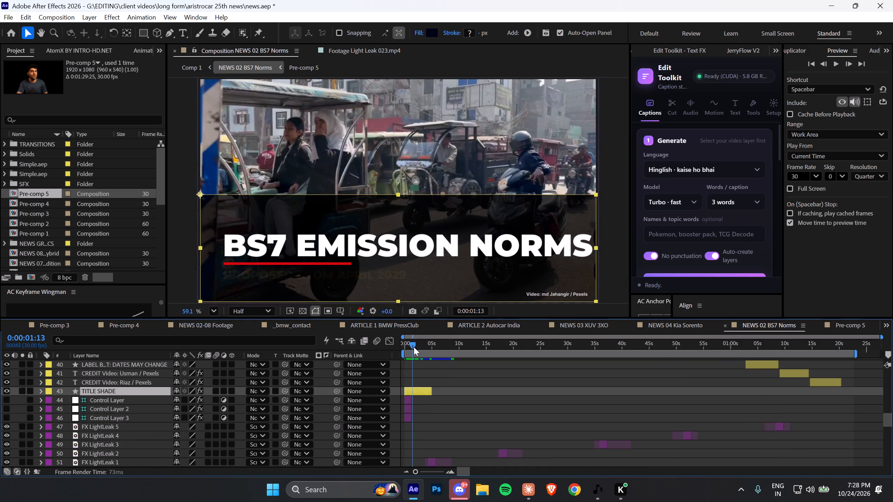
At 0:00:01:10, add Opacity keyframes to the top video credit, TITLE BS7, TITLE BAR and TITLE SUB layers.
drag(414, 347, 414, 348)
key(t)
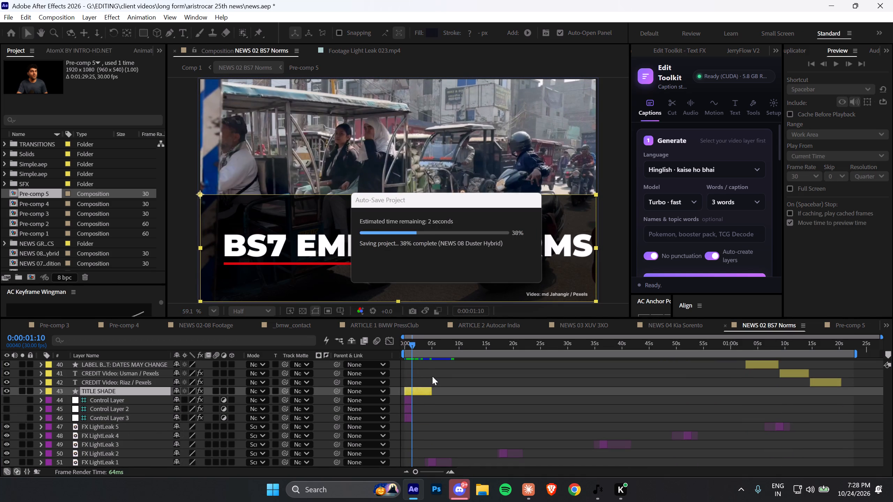
key(t)
scroll(427, 386, up, 3)
scroll(427, 386, down, 1)
scroll(427, 386, up, 3)
scroll(427, 386, down, 1)
scroll(430, 386, up, 5)
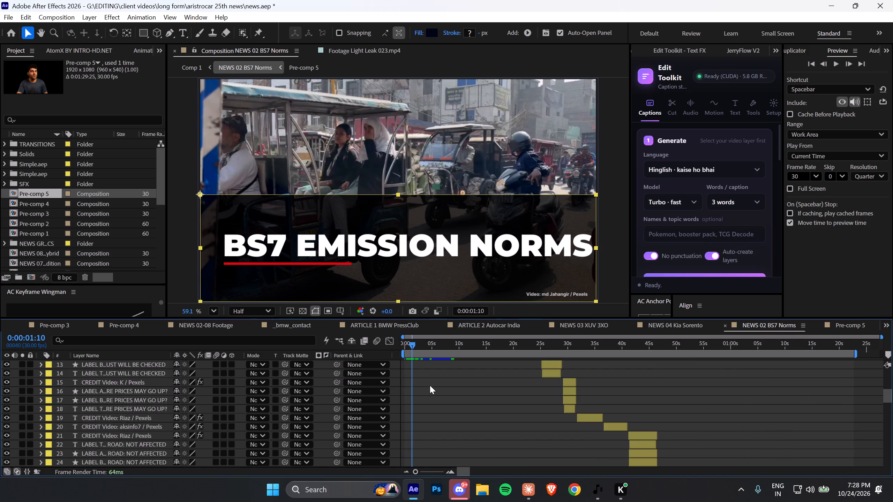
scroll(430, 385, up, 1)
scroll(430, 385, down, 1)
scroll(430, 385, up, 4)
scroll(430, 384, down, 1)
scroll(430, 383, up, 3)
click(421, 365)
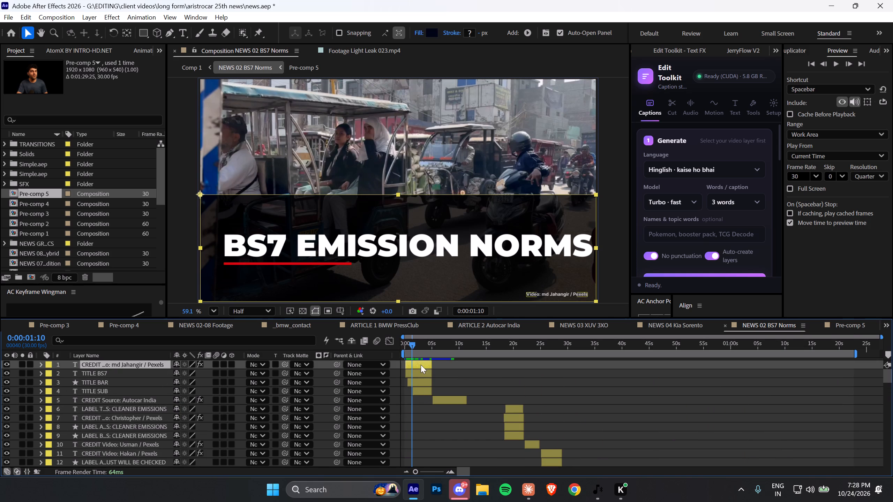
shift+click(420, 371)
shift+click(421, 380)
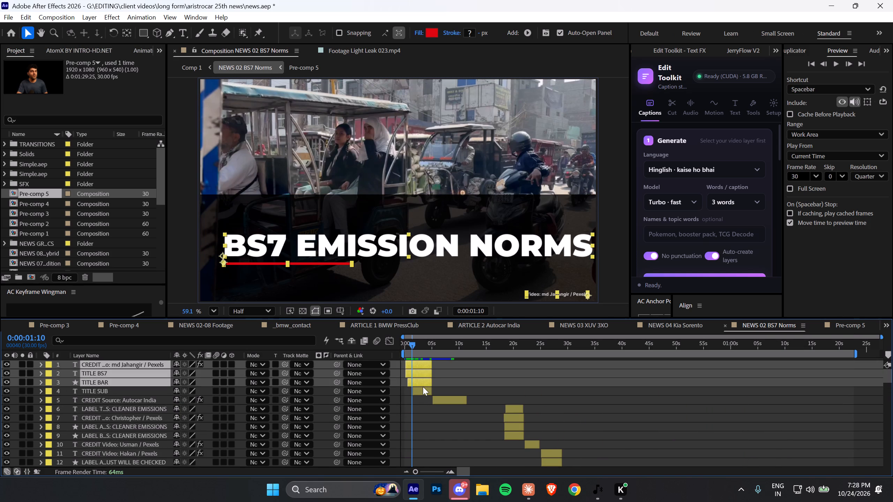
ctrl+click(423, 365)
ctrl+click(422, 390)
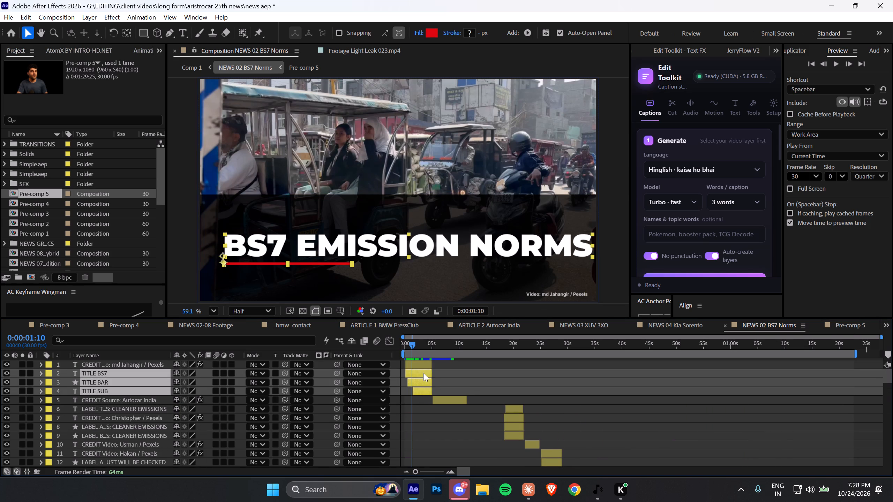
shift+click(424, 364)
key(t)
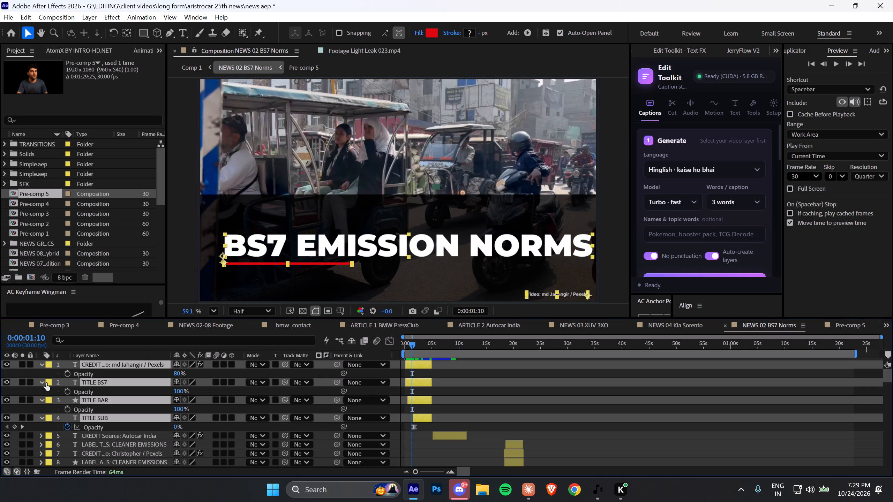
click(66, 372)
At 0:00:04:10, lower the four layers' opacity to 0% for the video credit and 20% for the title layers.
drag(416, 344, 423, 346)
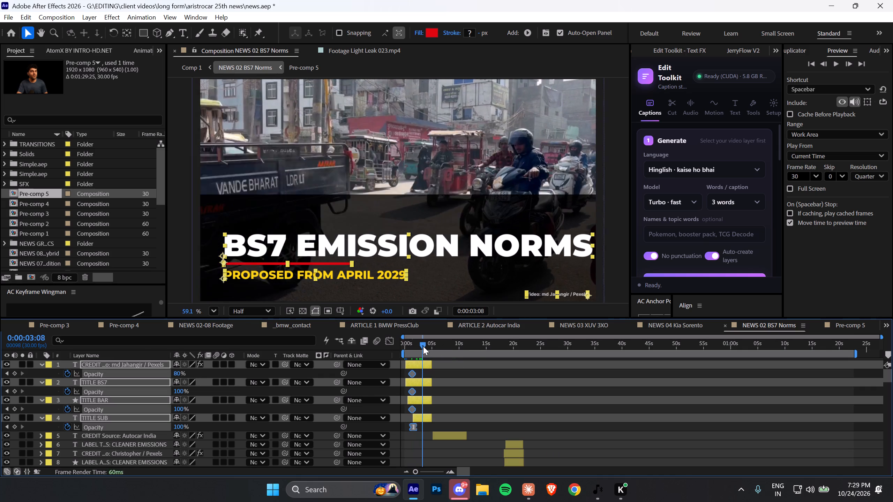
drag(423, 346, 428, 347)
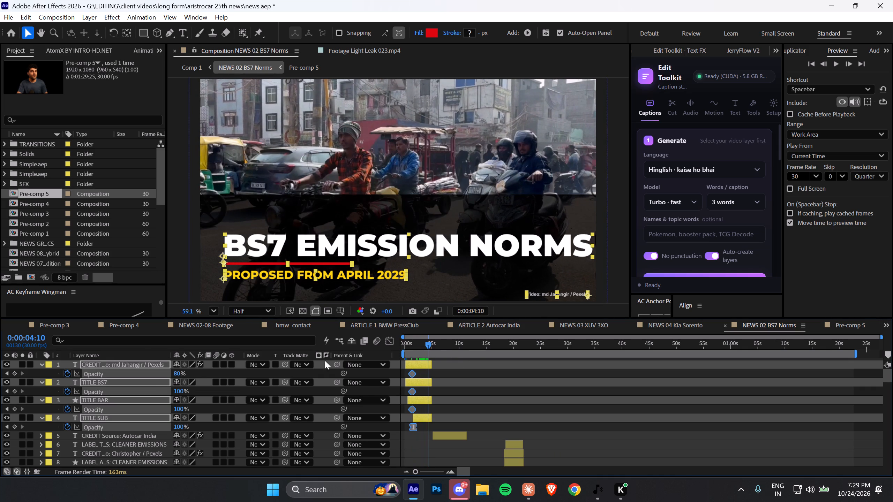
drag(177, 373, 87, 374)
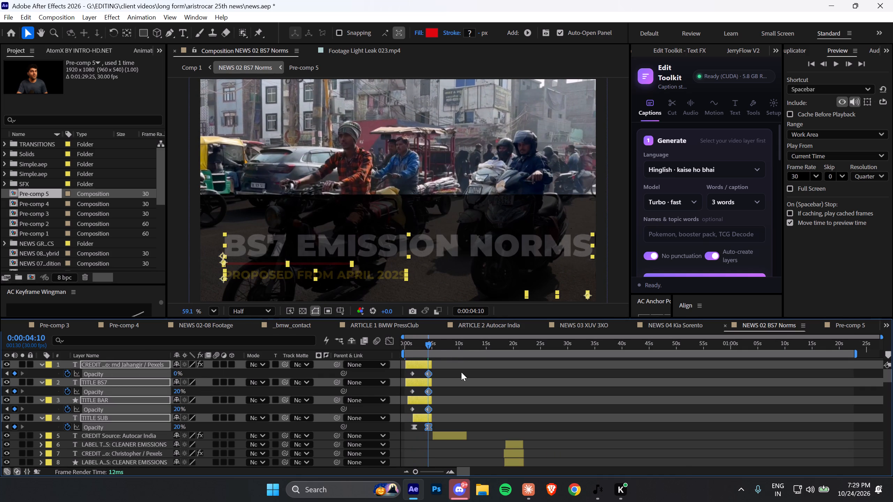
Add an Opacity keyframe to the TITLE SHADE layer at 0:00:04:10.
scroll(461, 375, down, 1)
scroll(461, 376, up, 1)
scroll(460, 378, down, 1)
scroll(460, 378, up, 1)
scroll(460, 378, down, 12)
scroll(451, 391, up, 2)
scroll(451, 392, down, 2)
scroll(451, 392, up, 1)
scroll(451, 392, down, 1)
click(427, 454)
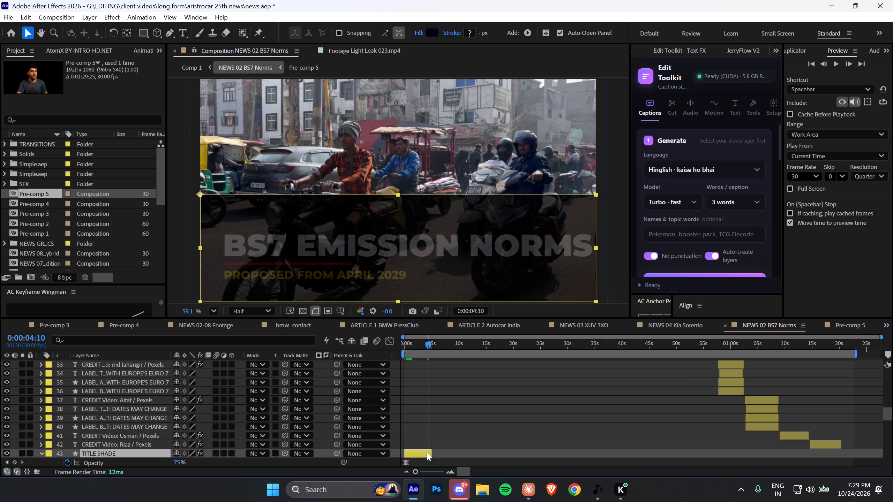
scroll(97, 459, down, 1)
click(16, 437)
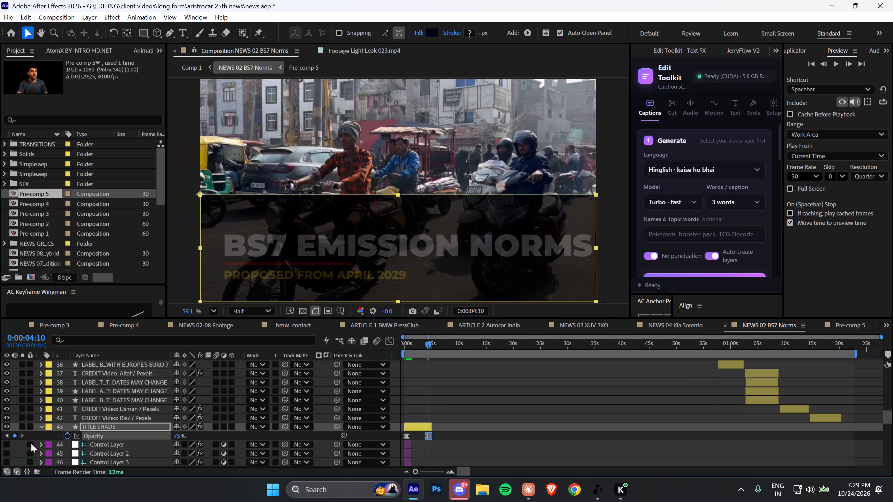
Add a TITLE SHADE Opacity keyframe at 0:00:01:19, set its 0:00:04:10 keyframe to 0%, and save the project.
scroll(142, 416, up, 2)
scroll(142, 415, down, 1)
scroll(142, 414, up, 9)
scroll(132, 413, down, 1)
scroll(132, 412, up, 3)
scroll(110, 413, down, 3)
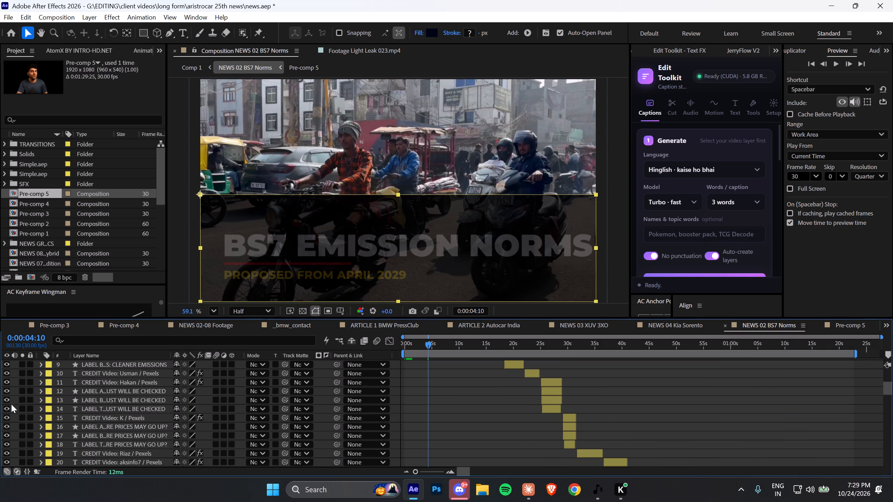
scroll(21, 376, up, 4)
click(6, 400)
click(6, 400)
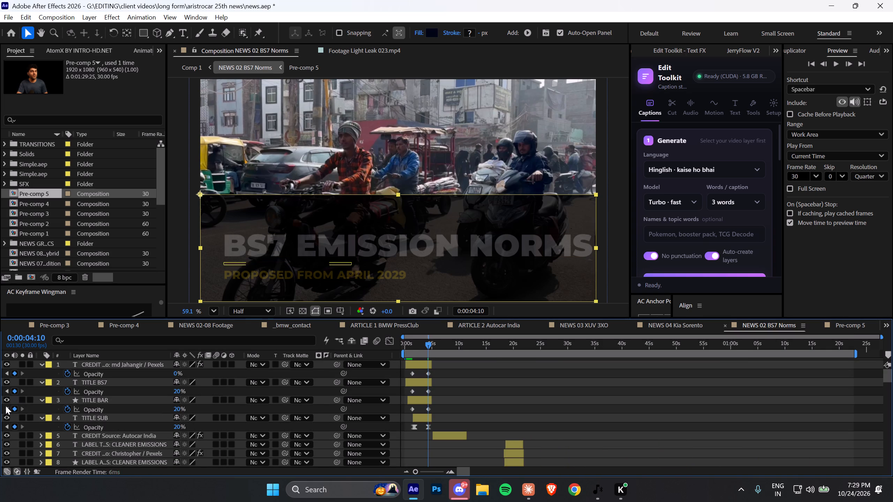
click(6, 406)
scroll(390, 402, down, 3)
scroll(390, 404, up, 2)
scroll(406, 408, down, 15)
scroll(445, 405, up, 1)
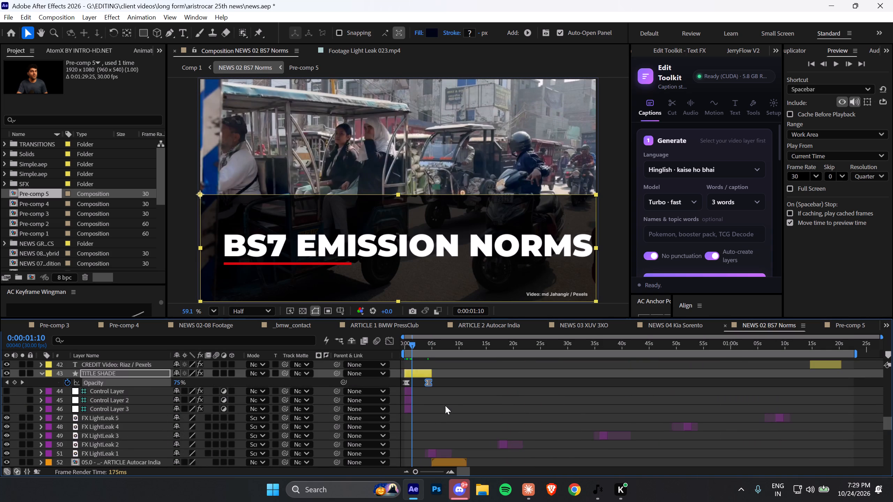
scroll(445, 405, up, 2)
click(412, 342)
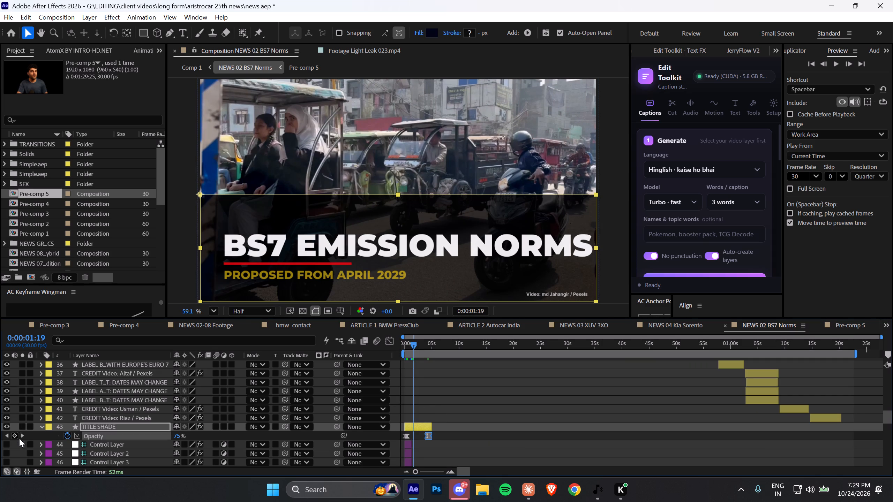
click(15, 436)
click(22, 434)
drag(176, 438, 80, 440)
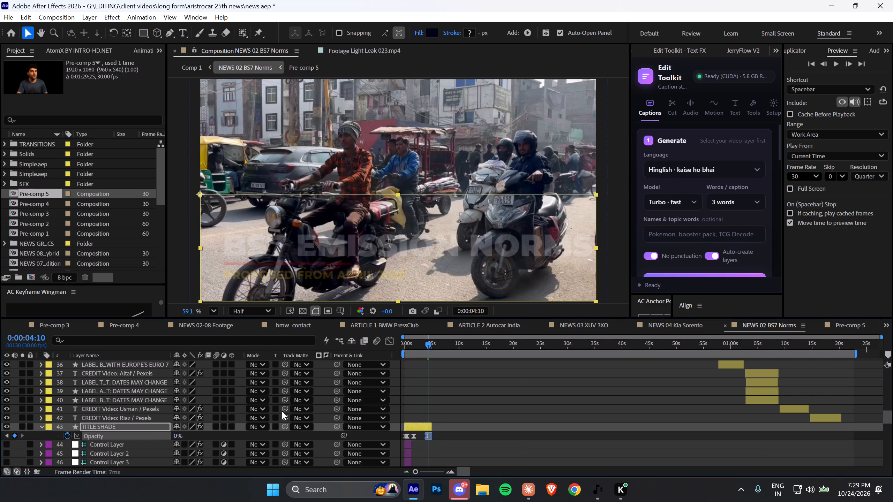
key(ctrl+s)
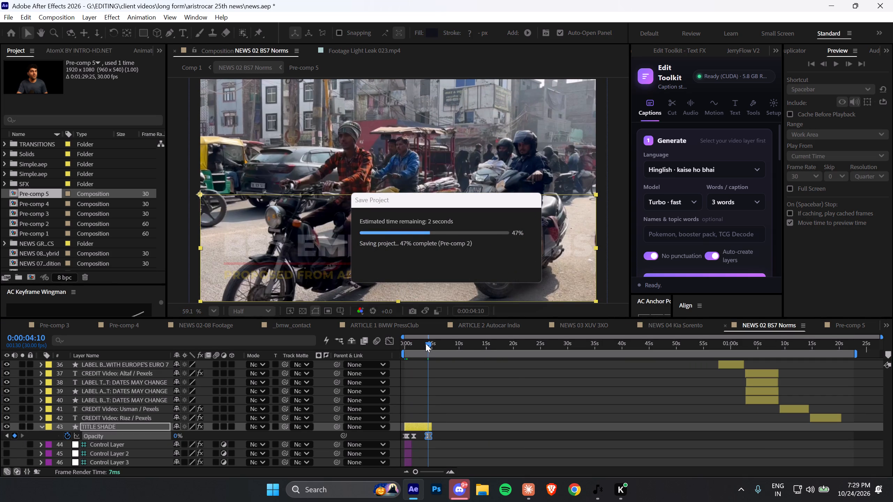
Play the comp from the start into the Autocar India article to review the title fade-out.
drag(427, 343, 376, 347)
key(space)
click(438, 374)
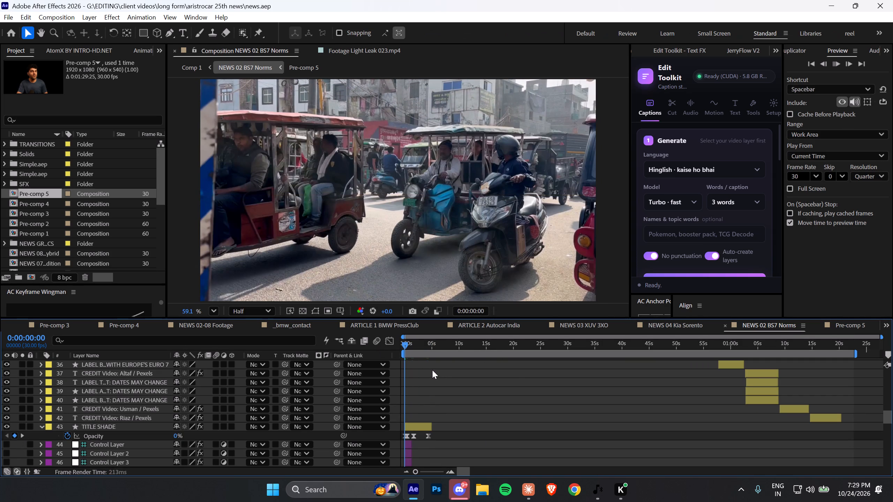
text(ss)
scroll(444, 375, down, 2)
scroll(444, 375, up, 1)
scroll(444, 375, down, 1)
scroll(444, 375, up, 1)
scroll(444, 375, down, 1)
key(ctrl+s)
ctrl+scroll(450, 376, down, 1)
key(ctrl+s)
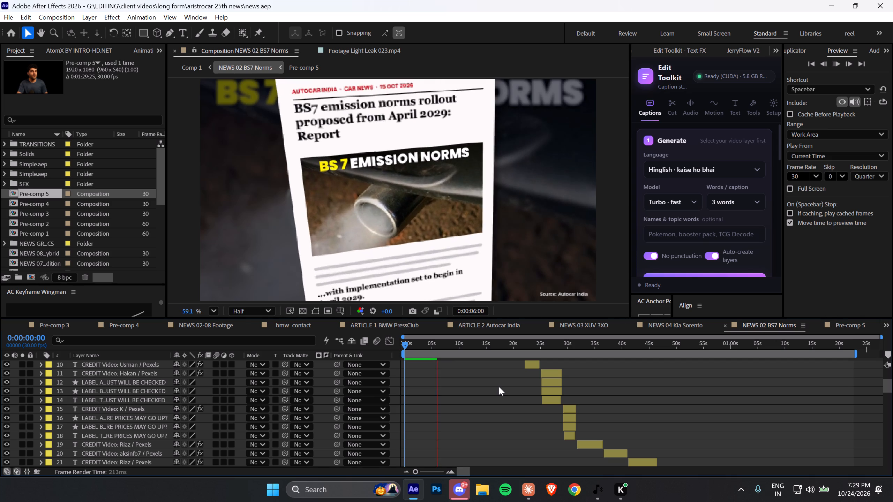
Replay the opening from 0:00:00:00 into the article, checking the title fade alongside the BROLL layers.
drag(417, 344, 390, 344)
key(space)
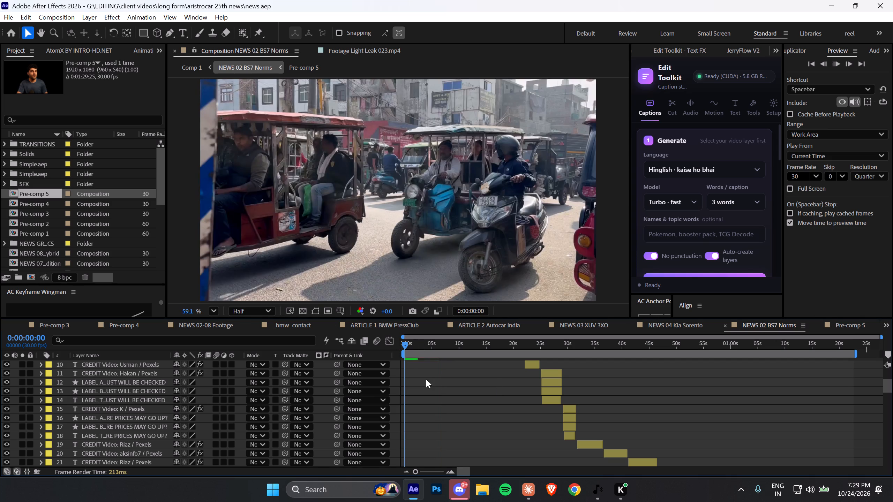
click(434, 387)
key(ctrl+s)
scroll(438, 383, down, 15)
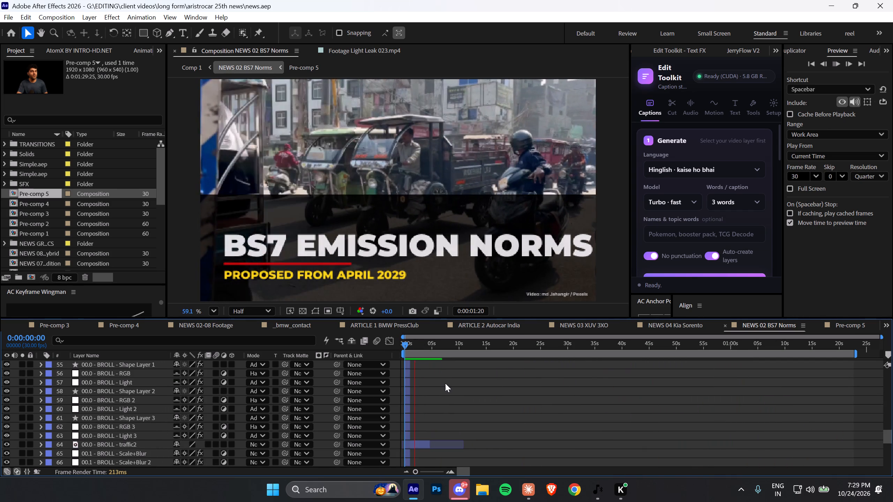
scroll(445, 383, down, 3)
scroll(445, 383, up, 3)
scroll(443, 385, down, 5)
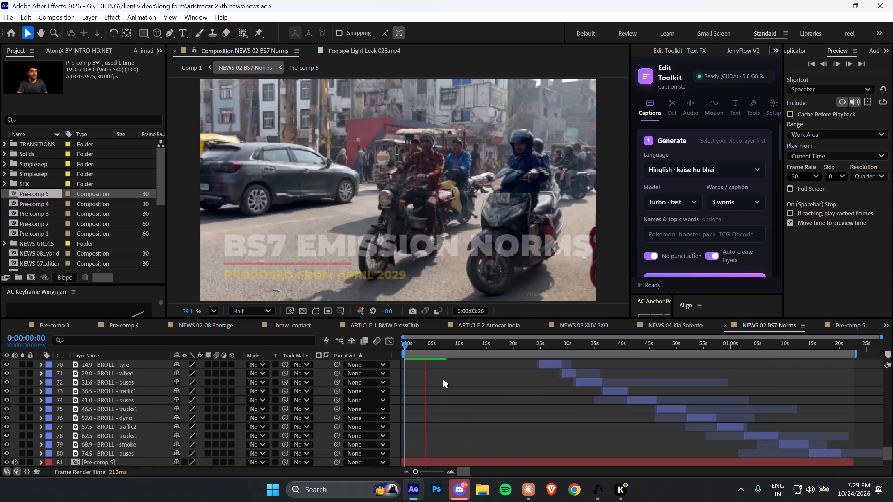
scroll(443, 379, down, 4)
key(space)
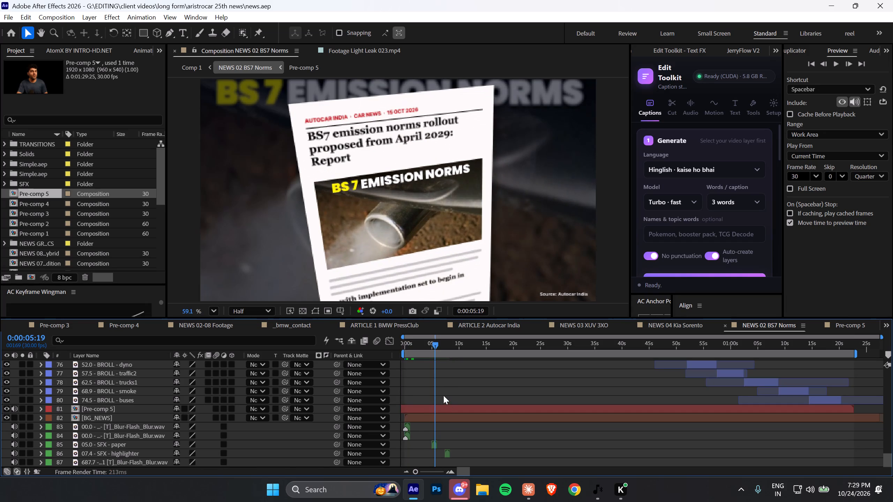
Inspect the opening traffic2 BROLL layer's keyframes at 0:00:05:00 and its opacity.
scroll(443, 395, down, 7)
scroll(443, 393, up, 6)
scroll(441, 396, down, 1)
scroll(441, 397, up, 3)
scroll(433, 404, down, 2)
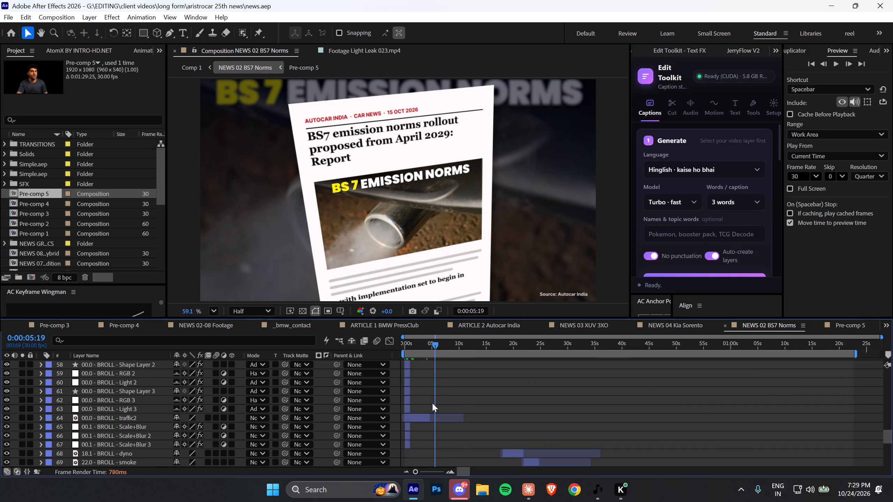
click(425, 419)
key(u)
click(9, 425)
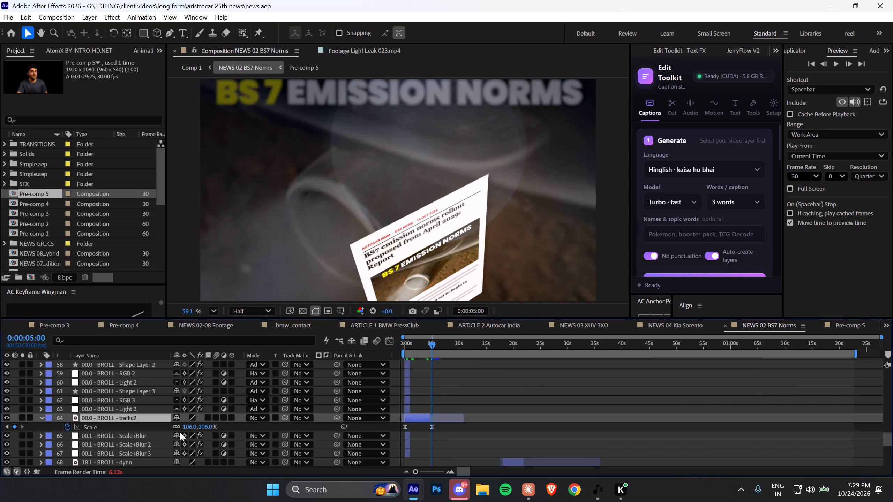
key(t)
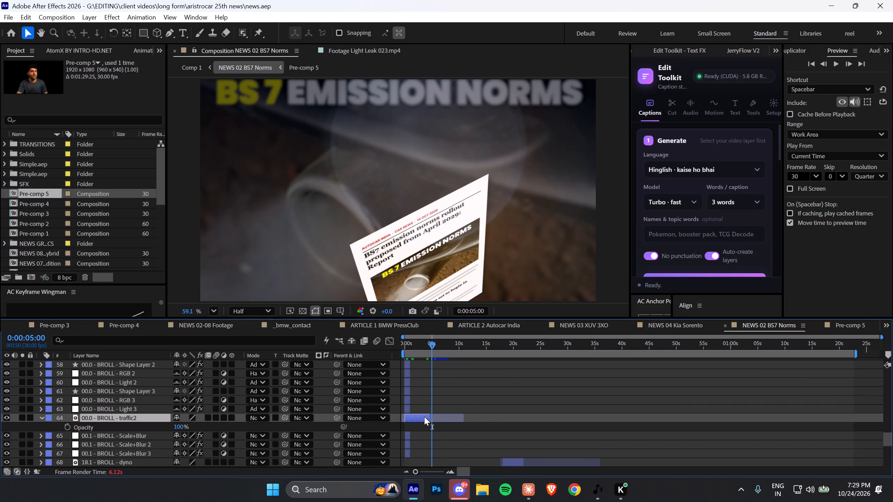
At the 0:00:04:10 keyframe, set the opacity of the top video credit, TITLE BS7, TITLE BAR and TITLE SUB to 0%.
scroll(428, 406, up, 1)
scroll(428, 406, down, 12)
scroll(434, 413, up, 2)
scroll(434, 412, down, 1)
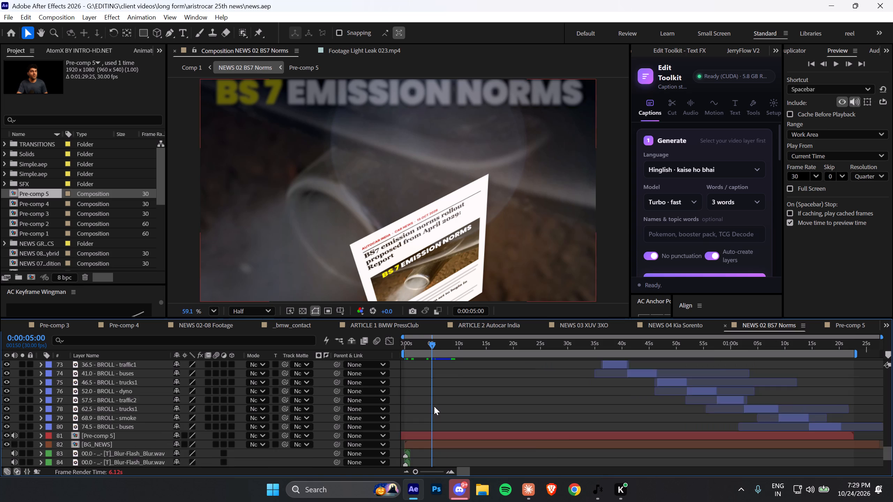
scroll(434, 406, up, 4)
scroll(434, 406, down, 1)
scroll(435, 406, up, 9)
click(427, 411)
key(t)
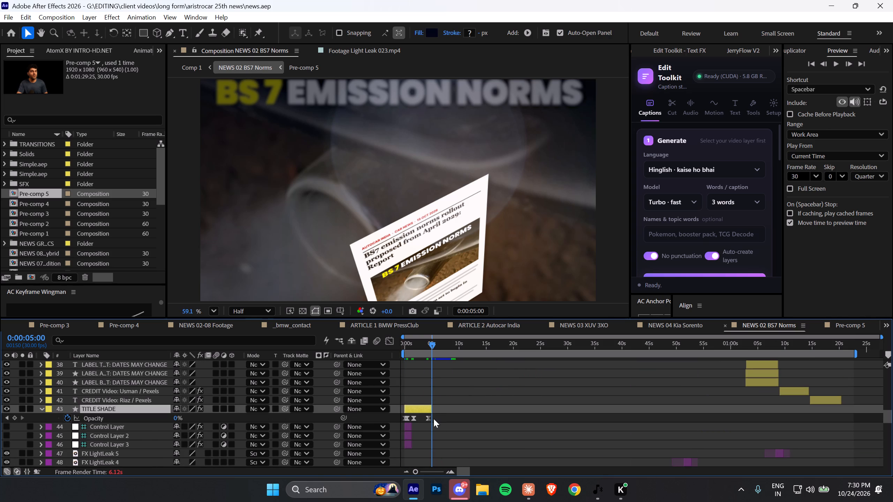
click(6, 419)
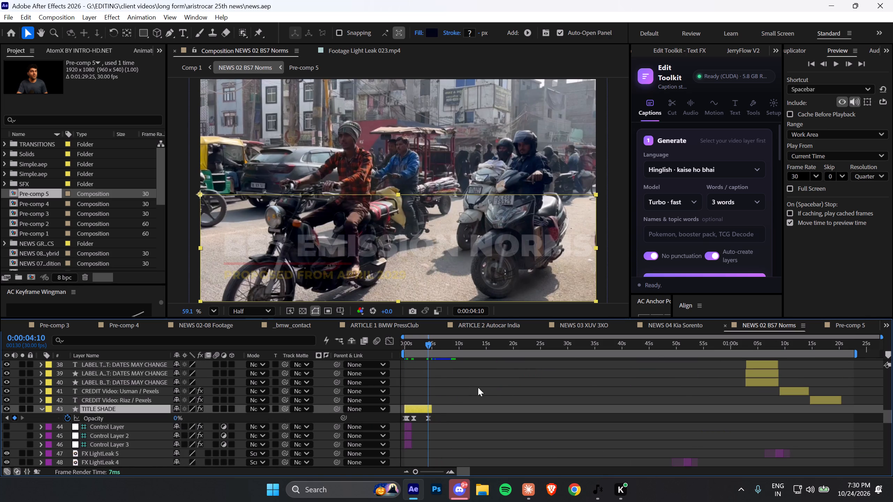
scroll(482, 386, up, 6)
scroll(487, 383, down, 1)
scroll(485, 382, up, 1)
scroll(485, 382, down, 1)
scroll(485, 382, up, 2)
scroll(485, 382, down, 1)
scroll(478, 384, up, 6)
scroll(464, 393, down, 1)
scroll(464, 393, up, 4)
click(428, 390)
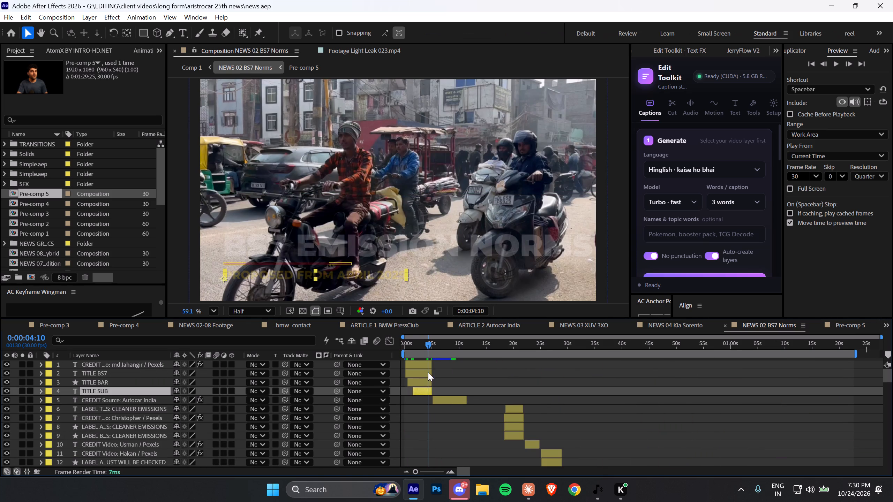
shift+click(423, 366)
key(t)
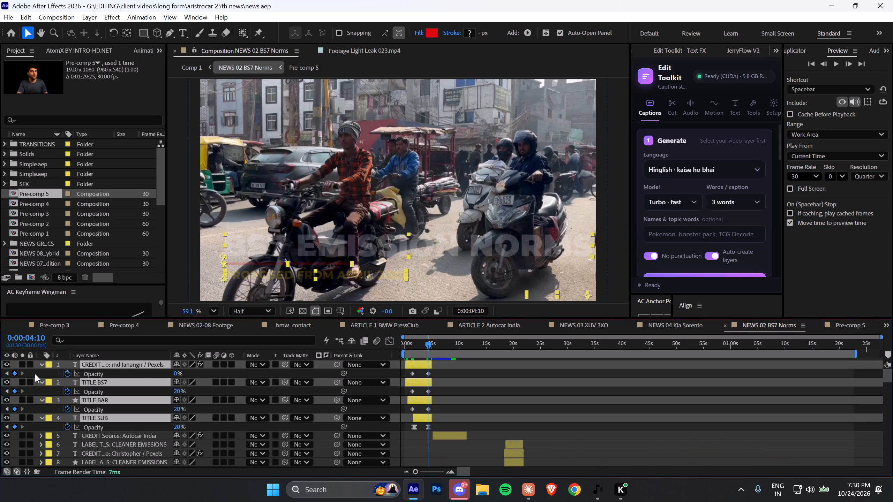
drag(179, 406, 127, 403)
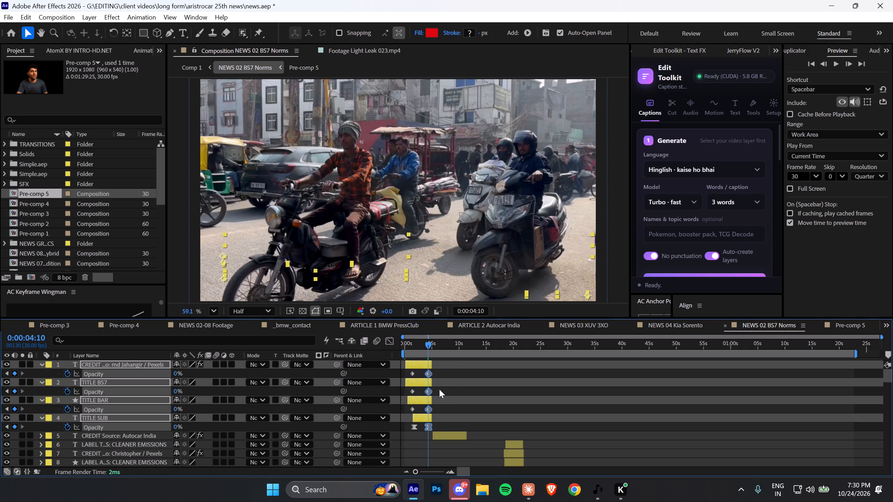
Play from 0:00:03:28 into the article with the timeline enlarged to check the end of the title fade.
click(453, 385)
click(427, 347)
key(space)
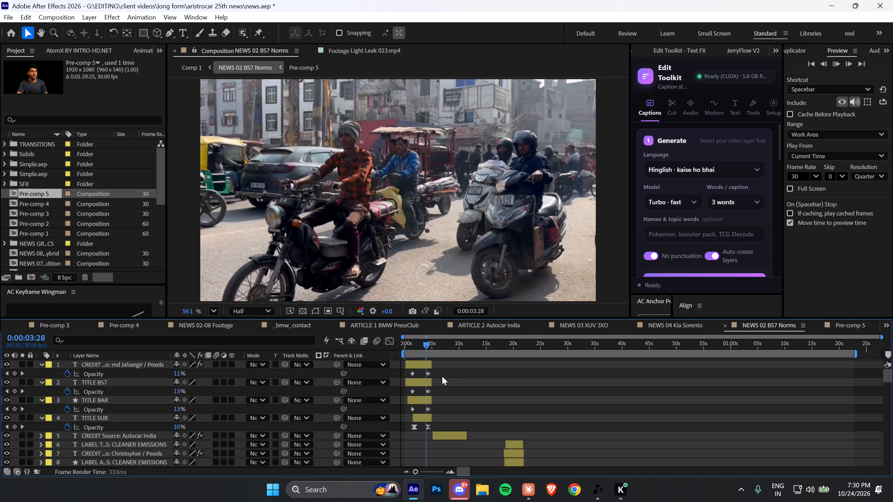
click(447, 470)
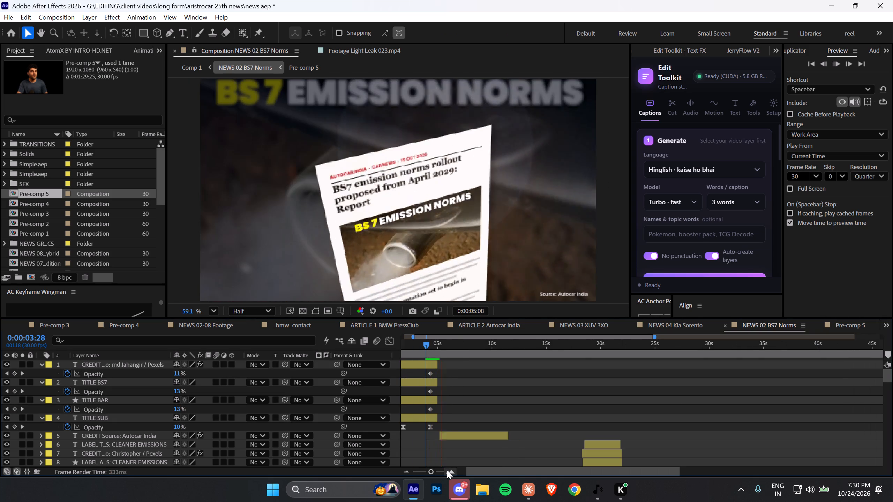
click(447, 470)
key(space)
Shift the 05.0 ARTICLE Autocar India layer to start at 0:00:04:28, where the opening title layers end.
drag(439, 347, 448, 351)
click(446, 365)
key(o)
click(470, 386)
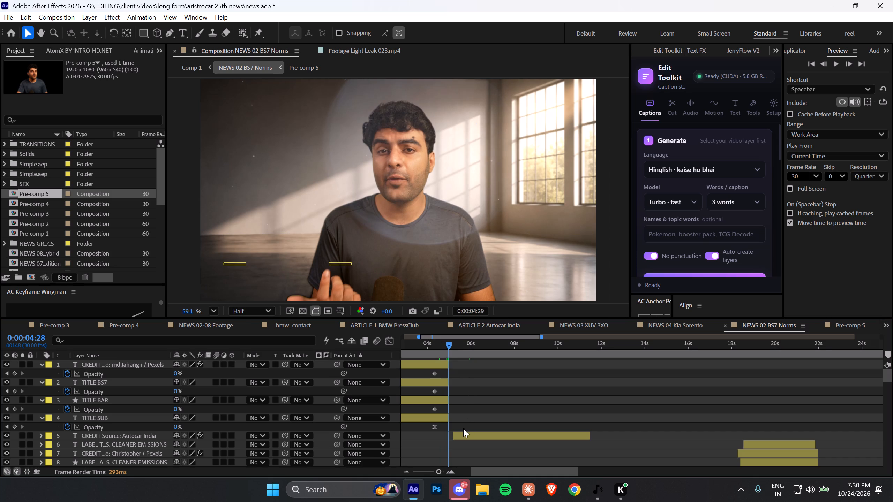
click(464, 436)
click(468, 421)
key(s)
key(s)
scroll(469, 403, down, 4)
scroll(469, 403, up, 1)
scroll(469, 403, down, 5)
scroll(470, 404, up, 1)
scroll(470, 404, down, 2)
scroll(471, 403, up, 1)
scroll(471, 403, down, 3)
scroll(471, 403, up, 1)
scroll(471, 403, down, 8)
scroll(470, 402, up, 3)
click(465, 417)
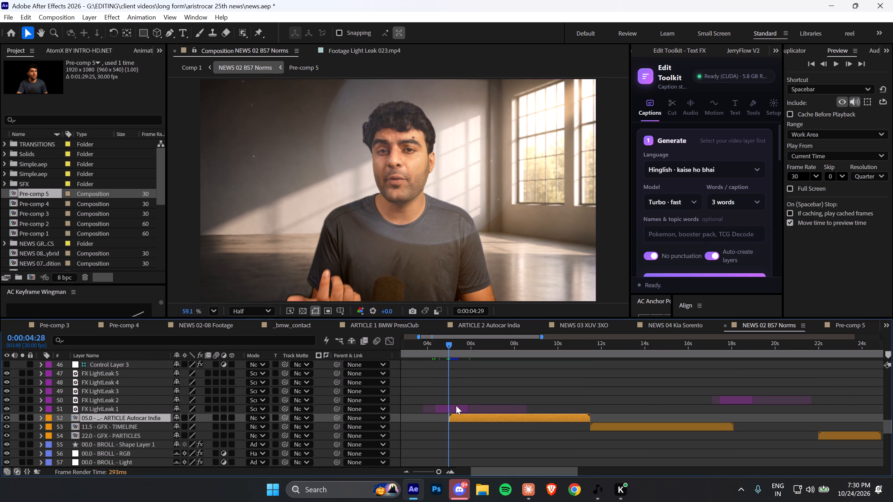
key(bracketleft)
Play the cut into the Autocar India article from 0:00:04:21 and again from 0:00:04:15 to check its timing.
drag(440, 344, 442, 346)
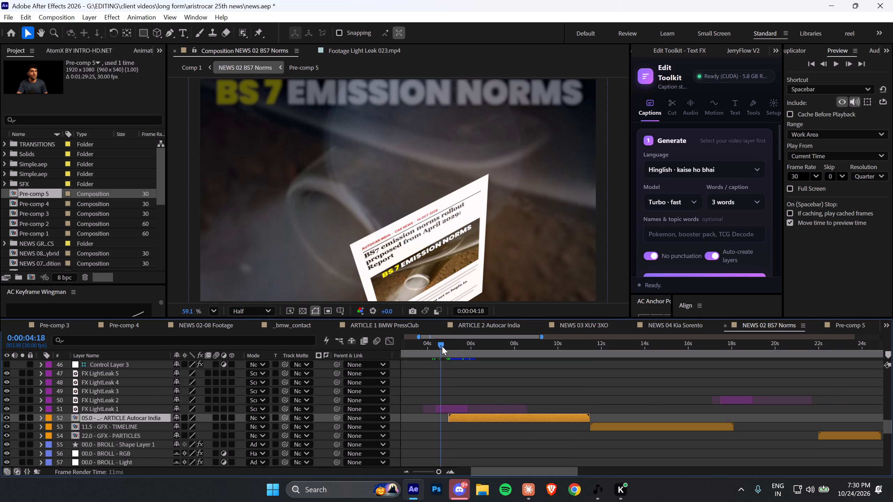
drag(442, 346, 443, 347)
key(space)
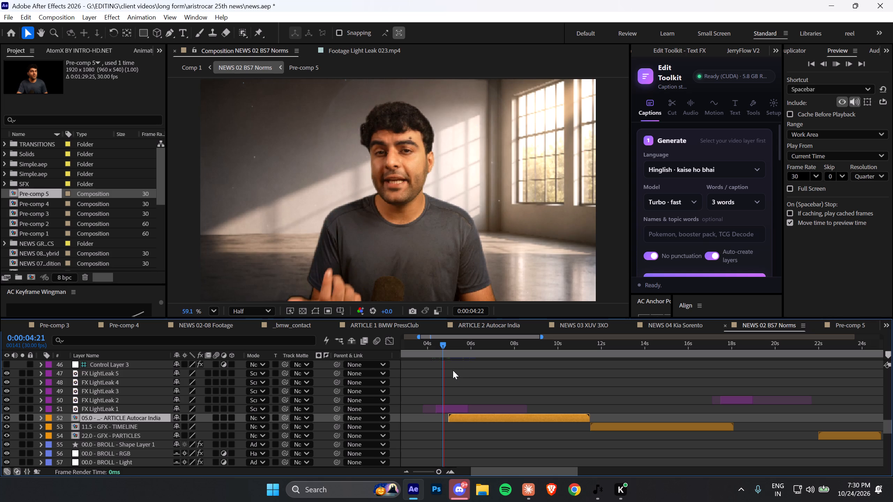
drag(440, 347, 436, 347)
key(space)
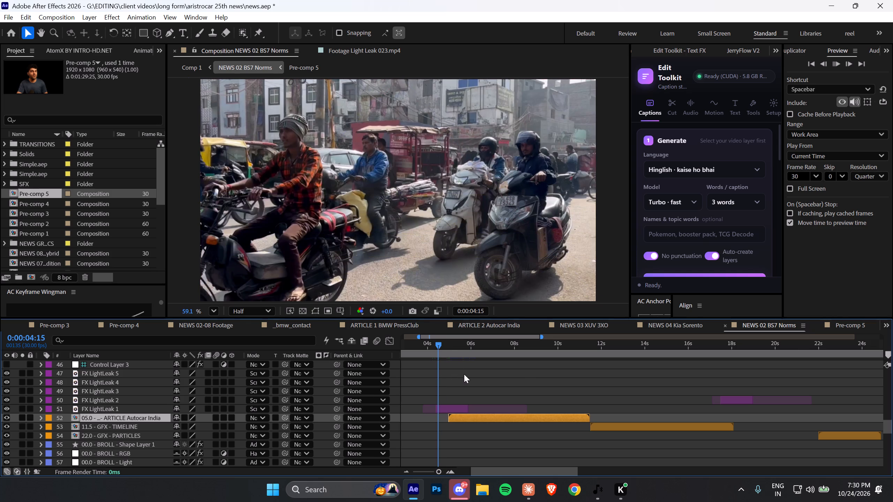
scroll(463, 374, up, 5)
scroll(463, 375, down, 6)
scroll(465, 379, up, 1)
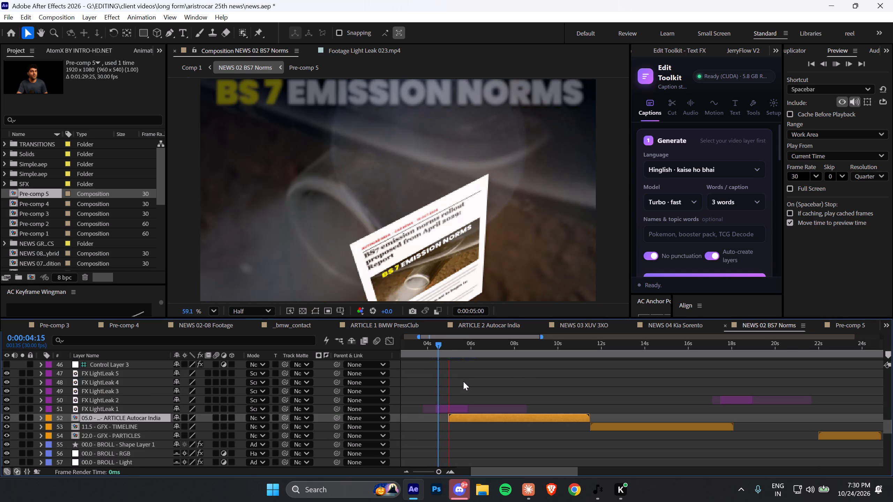
Move the 05.0 ARTICLE Autocar India layer earlier so it starts at 0:00:04:15.
click(440, 347)
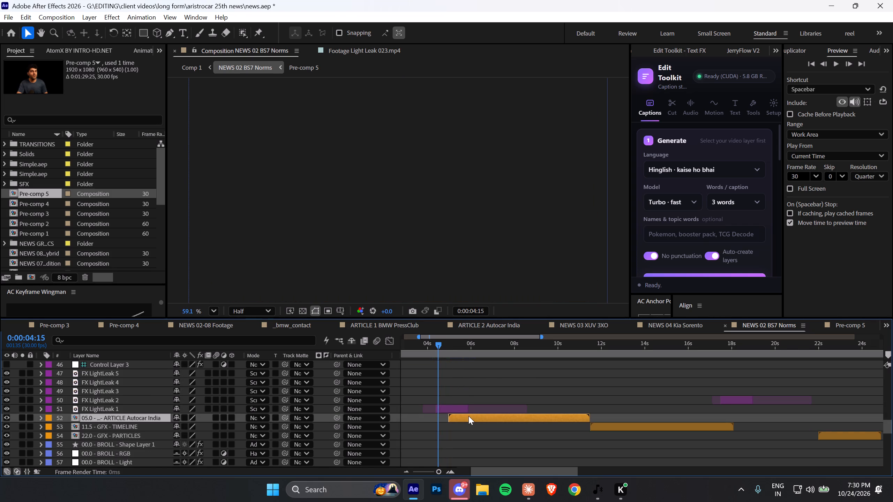
click(468, 416)
drag(468, 416, 461, 416)
key(Tab)
click(399, 414)
drag(464, 417, 453, 416)
Play from 0:00:04:02 into the article to check the transition with the moved article layer.
key(space)
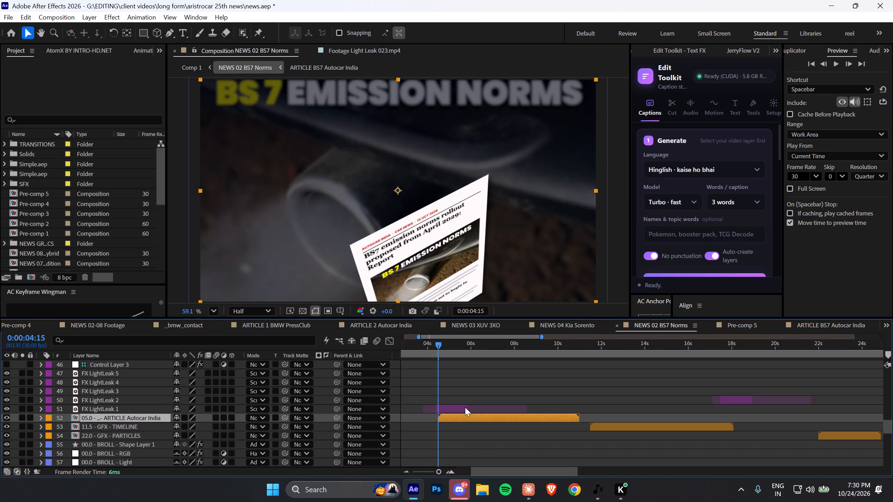
drag(436, 347, 427, 348)
key(space)
click(460, 382)
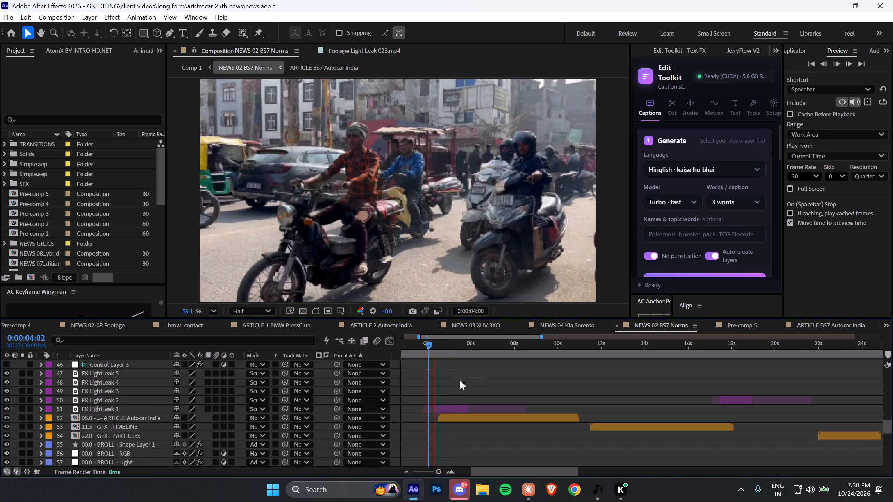
key(space)
Add the Generated Light Leak 2 transition from Animation Composer's Light Leaks at the article layer's start, 0:00:04:15.
click(453, 419)
key(i)
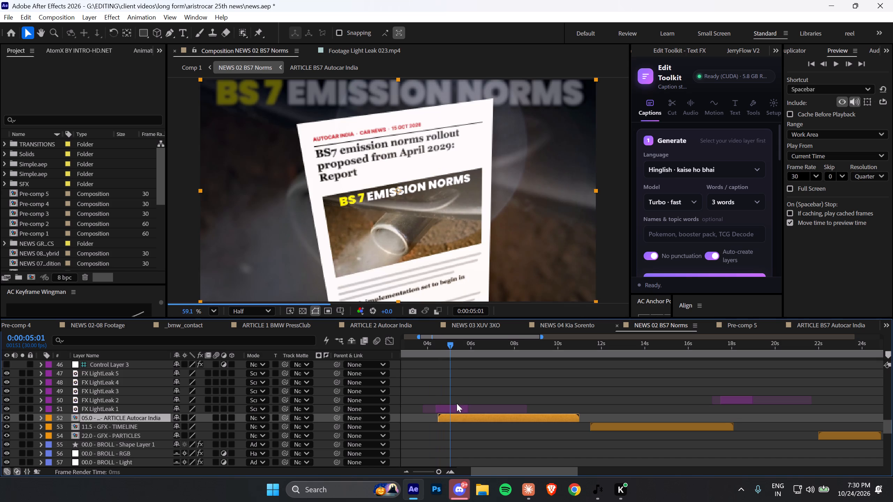
click(462, 390)
click(96, 53)
click(131, 49)
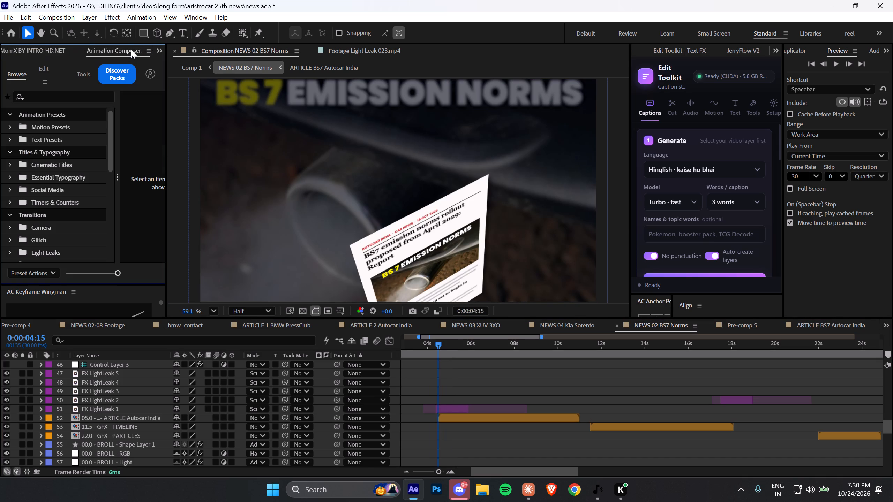
click(58, 251)
double_click(141, 211)
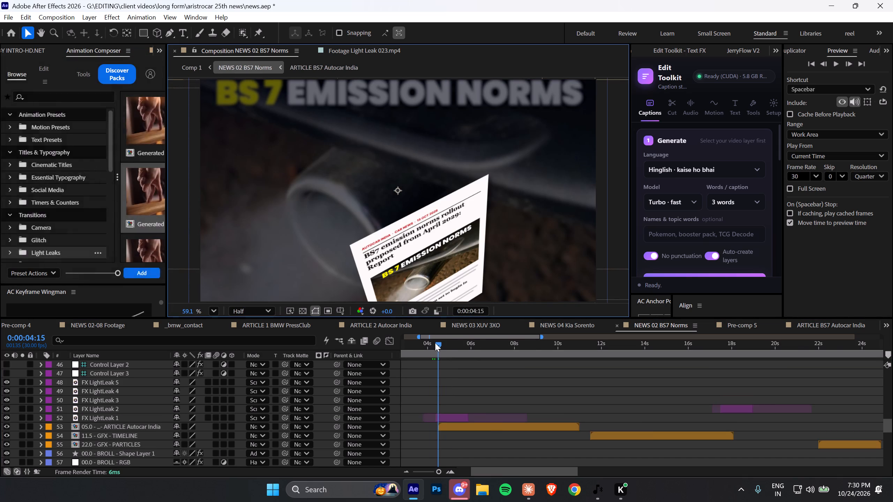
Play the comp from 0:00:00:00 to review the opening with the added light leak.
drag(435, 345, 355, 356)
key(space)
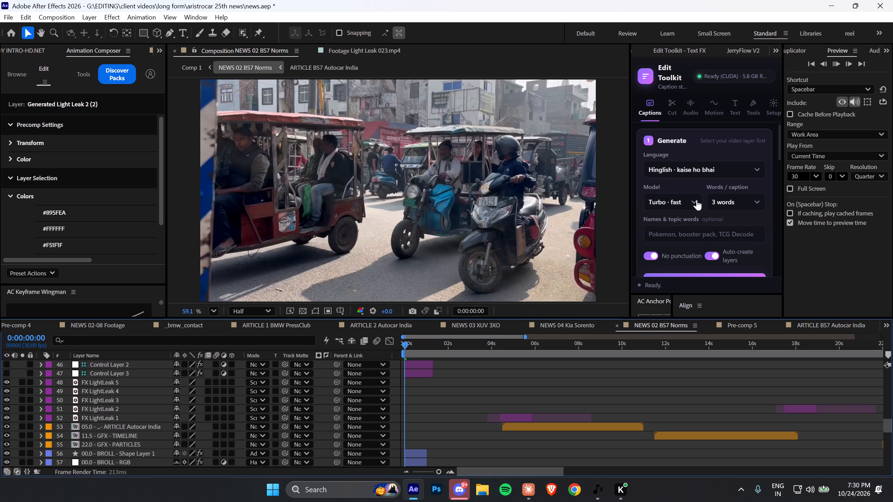
Save the project.
key(ctrl+s)
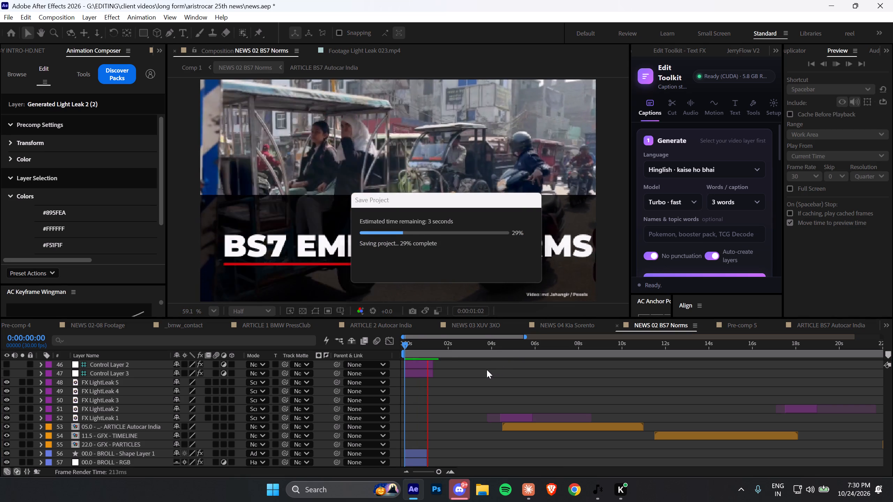
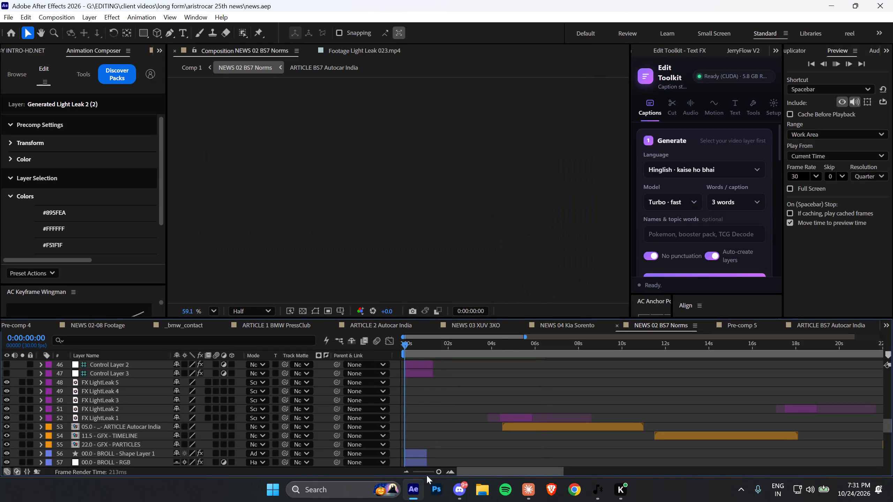
Review the opening title and its light-leak transition in playback, then replay the article section from 0:00:05:03.
double_click(407, 472)
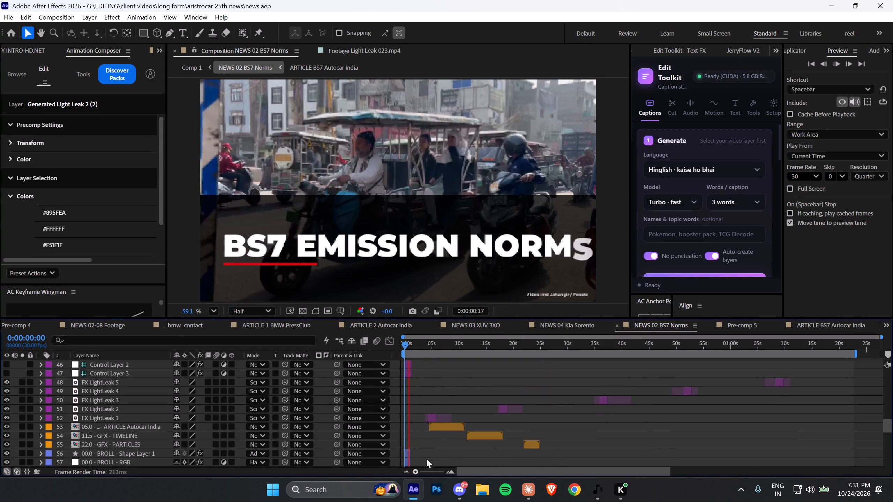
key(ctrl+s)
scroll(434, 433, down, 4)
scroll(434, 433, up, 2)
scroll(434, 433, down, 1)
scroll(435, 432, up, 1)
scroll(435, 432, down, 1)
scroll(435, 432, up, 4)
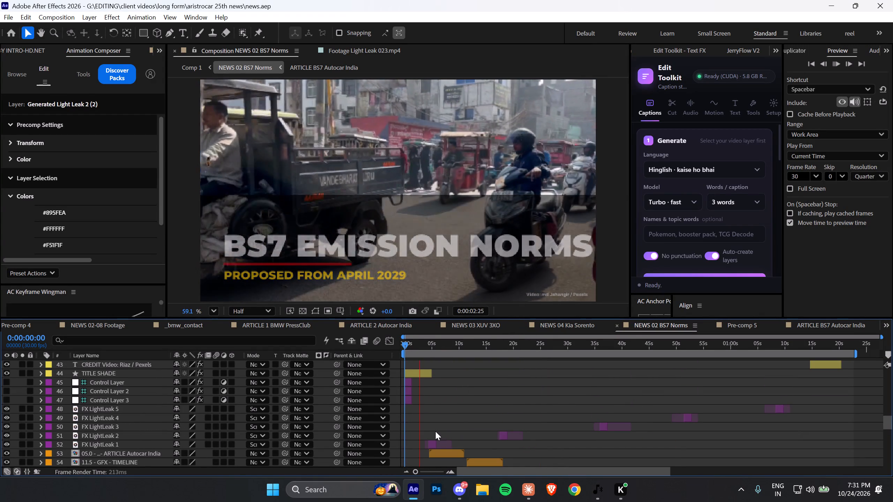
key(ctrl+s)
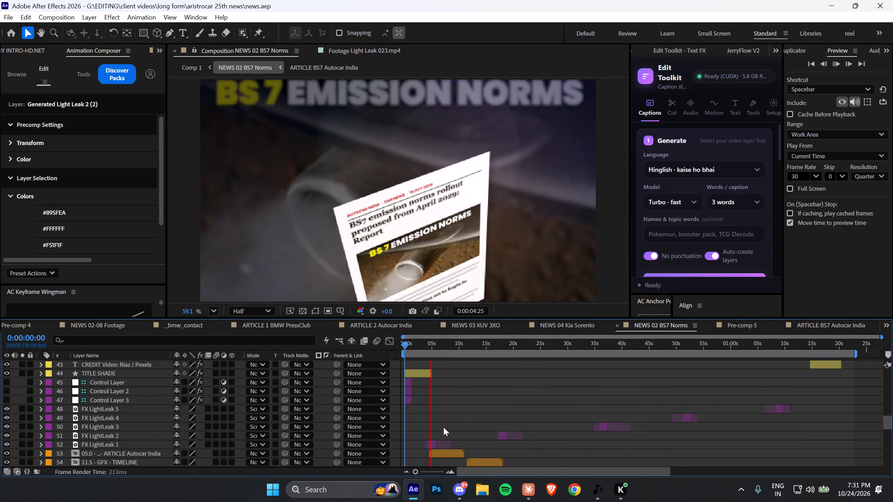
key(ctrl+s)
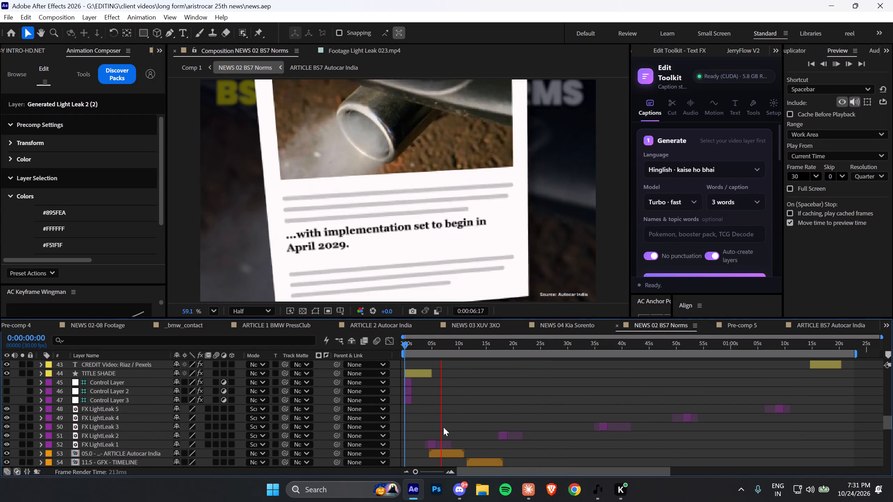
key(ctrl+s)
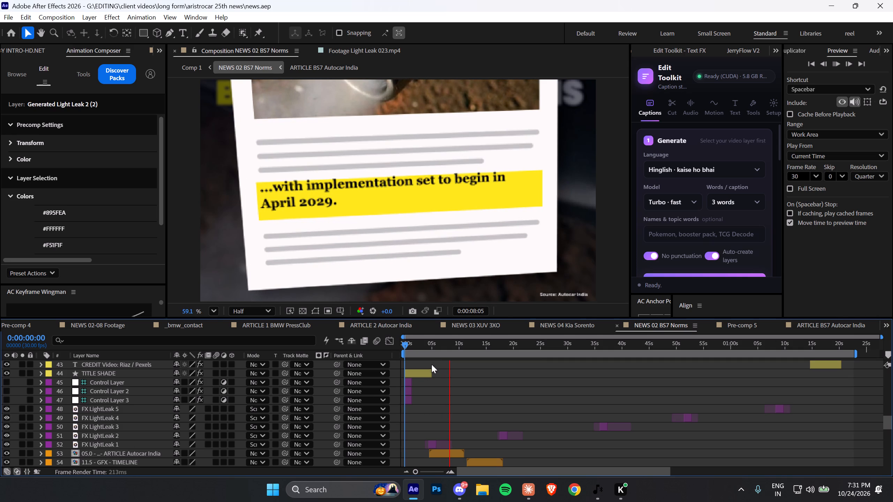
drag(427, 347, 433, 347)
key(space)
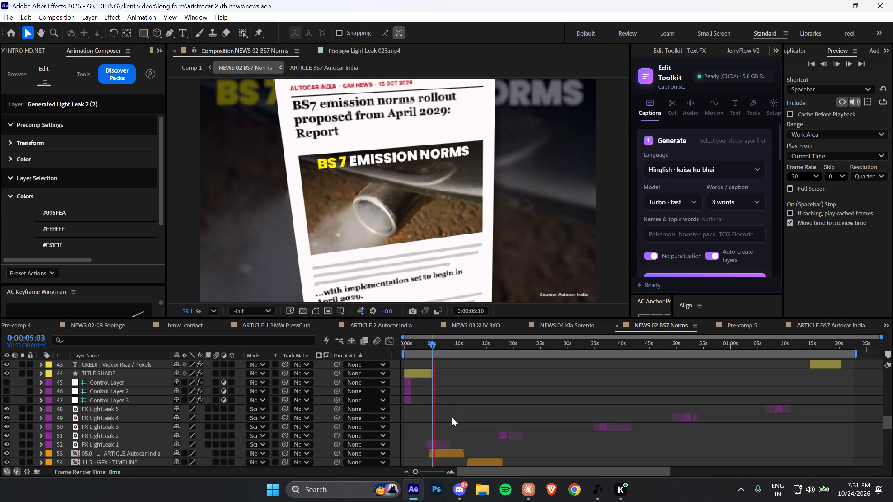
key(ctrl+s)
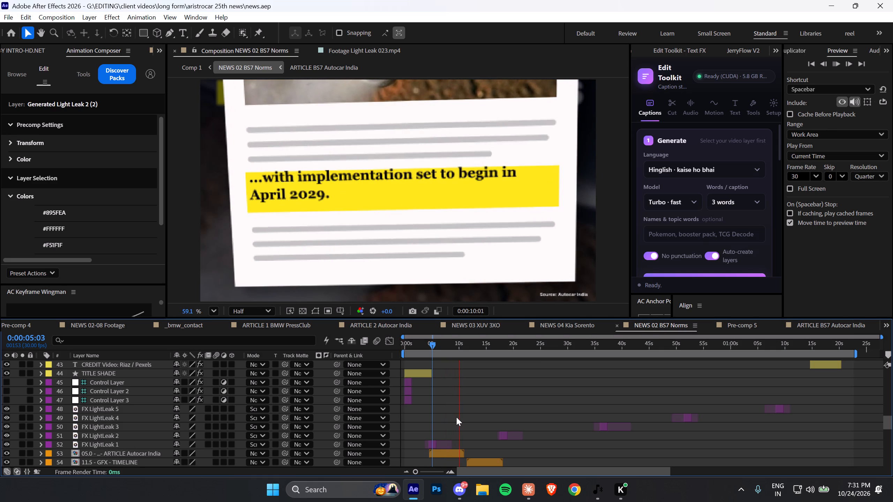
Move the 11.5 - GFX - TIMELINE layer earlier so it starts where the article layer ends, and save the project.
scroll(450, 423, down, 1)
double_click(448, 473)
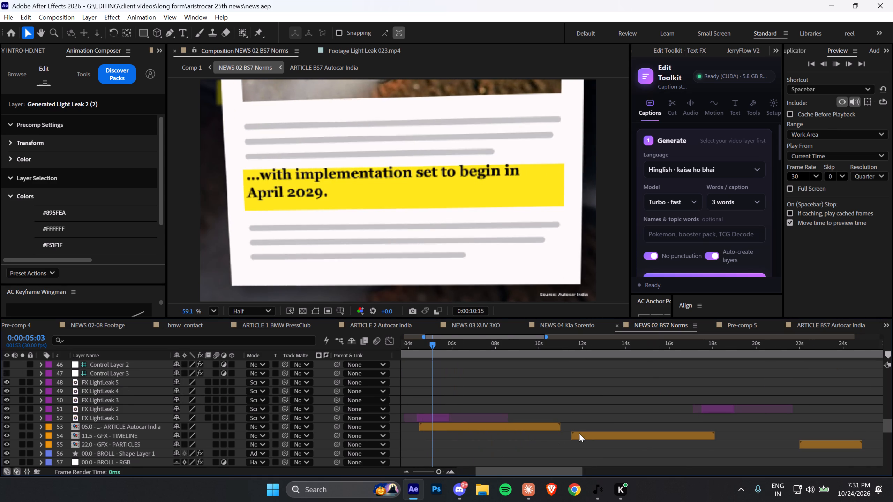
key(space)
drag(586, 433, 573, 433)
key(space)
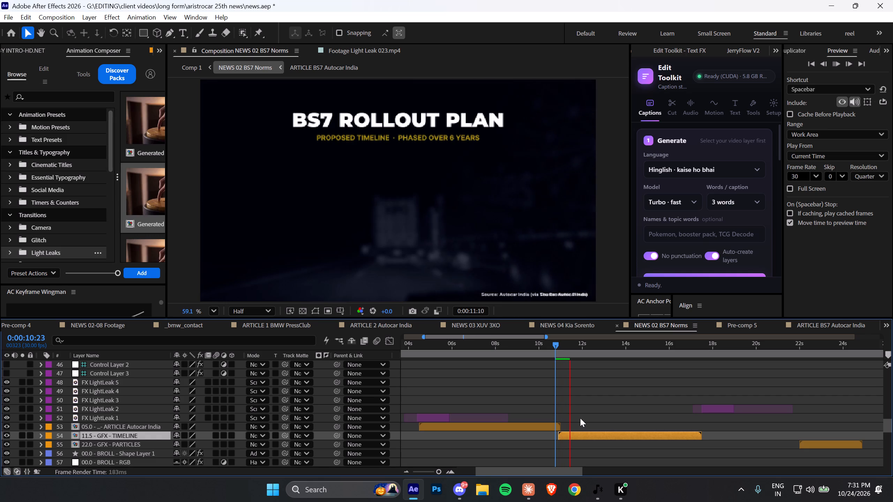
key(ctrl+s)
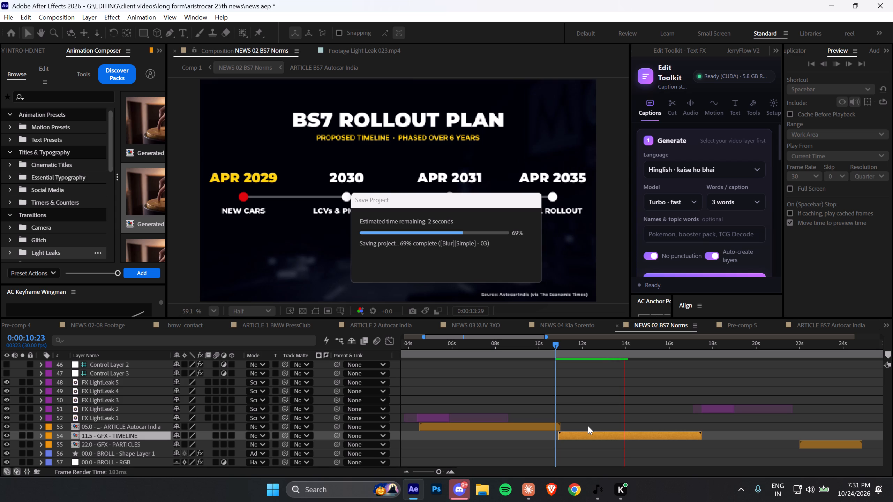
Play from 0:00:10:16 to check the cut from the article to the BS7 rollout timeline graphic.
click(551, 349)
key(space)
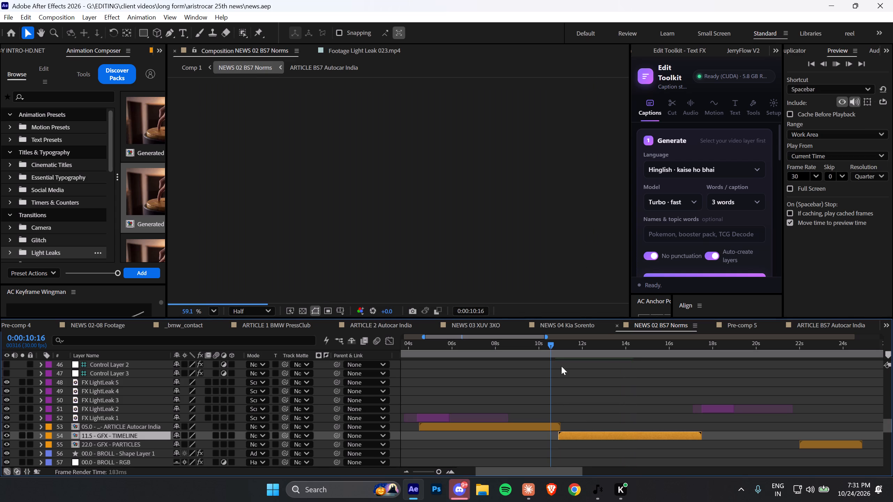
click(581, 393)
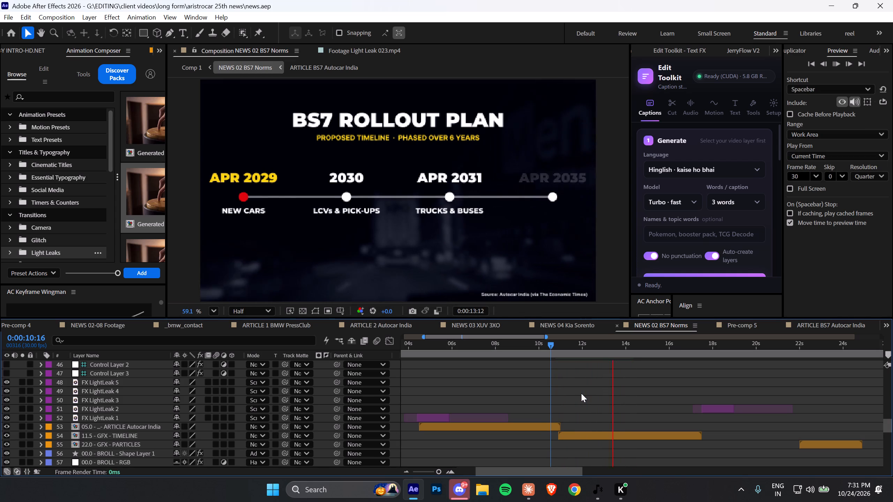
key(ctrl+s)
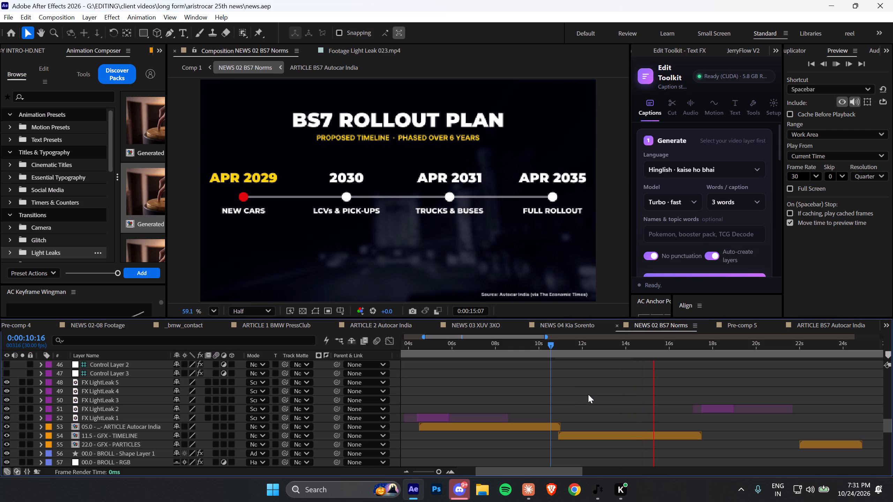
Play the comp from 0:00:00:00 to review the opening, article and rollout timeline sections in sequence.
click(405, 472)
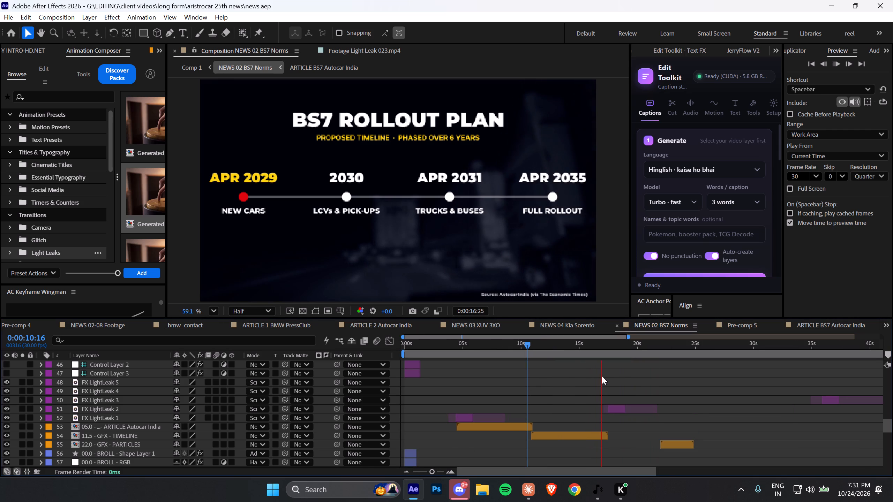
drag(523, 347, 361, 364)
key(space)
key(ctrl+s)
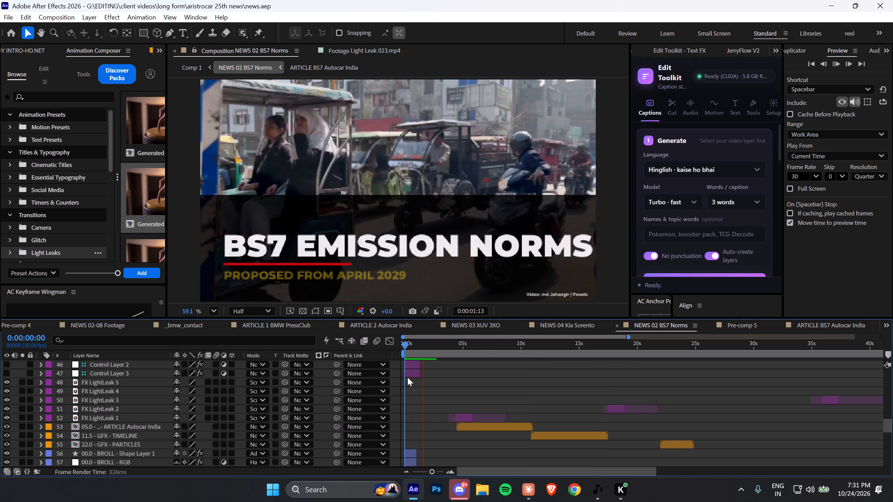
key(ctrl+s)
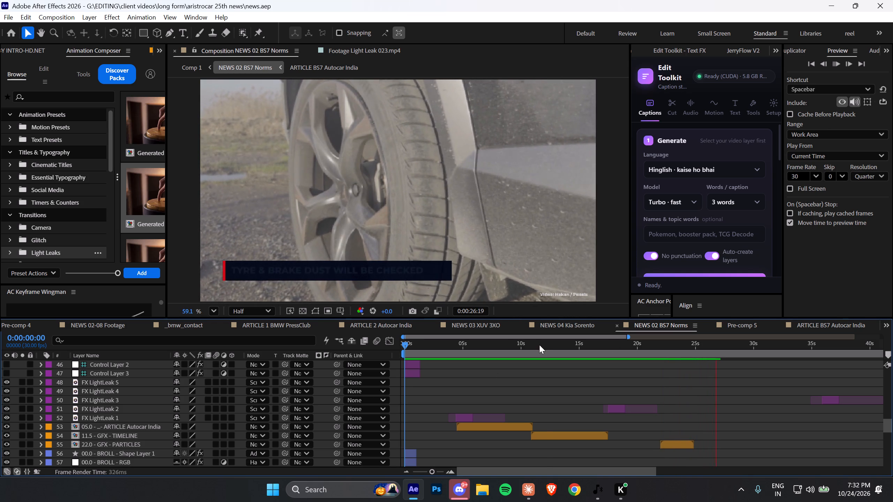
Hide the 11.5 - GFX - TIMELINE layer.
drag(539, 345, 547, 347)
click(551, 437)
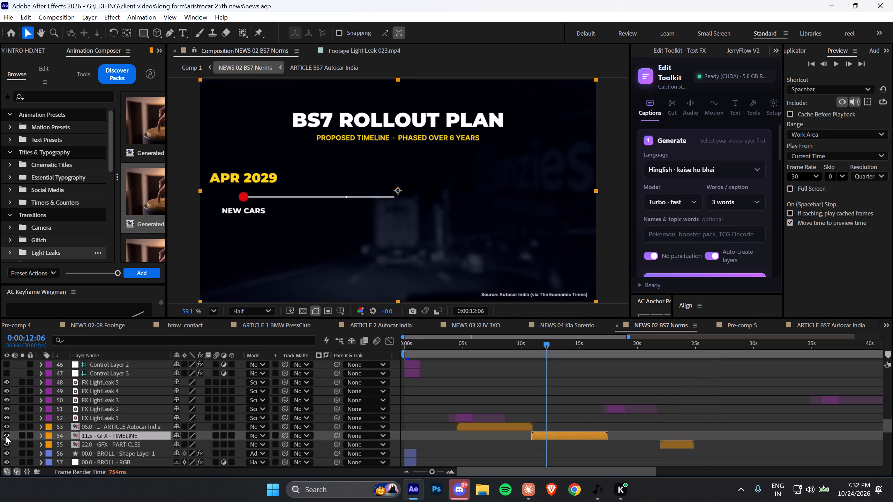
click(5, 435)
key(space)
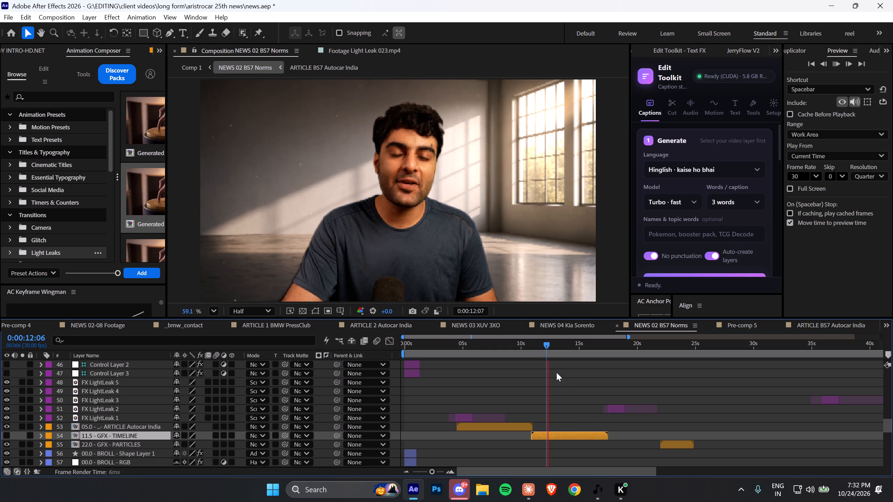
Play from 0:00:10:20 to check the section after the article without the rollout timeline graphic.
drag(539, 346, 528, 345)
key(space)
click(553, 381)
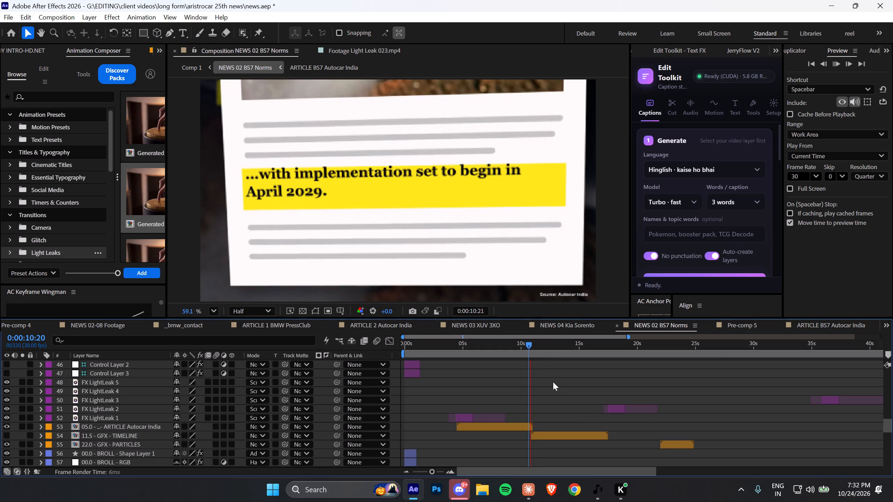
Save the project with the rollout timeline graphic hidden.
key(ctrl+s)
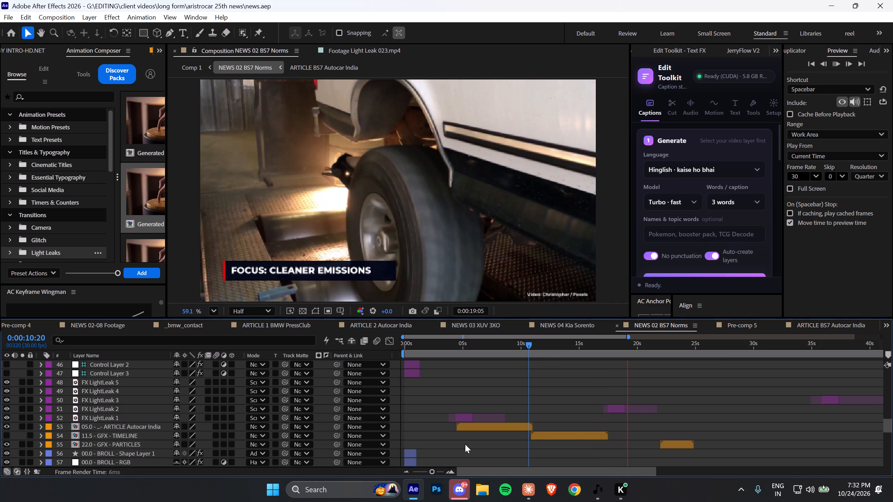
double_click(406, 473)
key(ctrl+s)
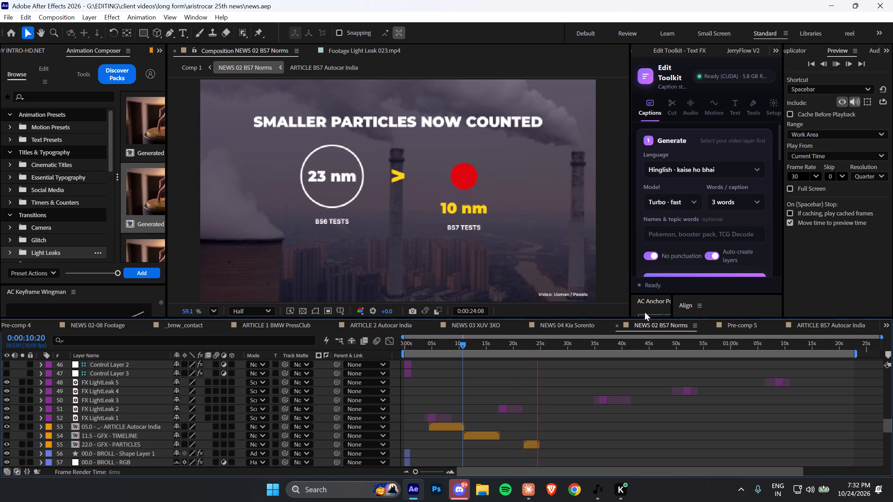
key(ctrl+s)
Play from 0:00:22:13 to review the 22.0 - GFX - PARTICLES graphic and the clip that follows it.
click(525, 347)
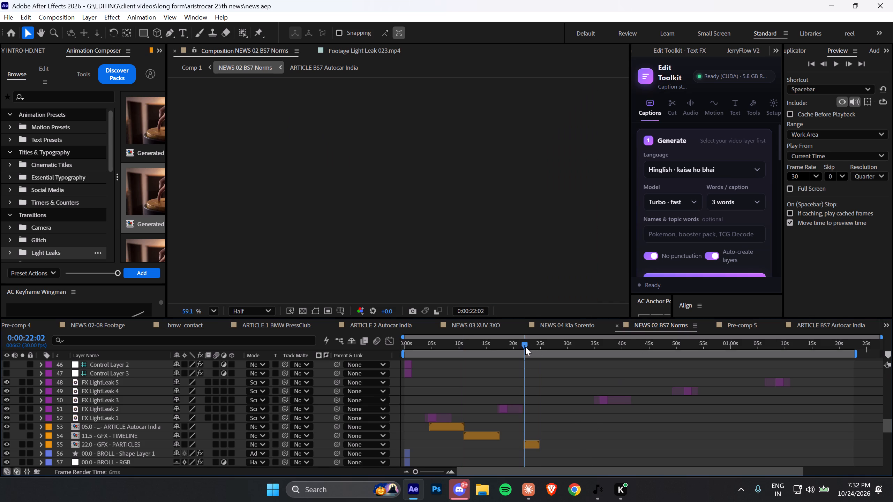
key(space)
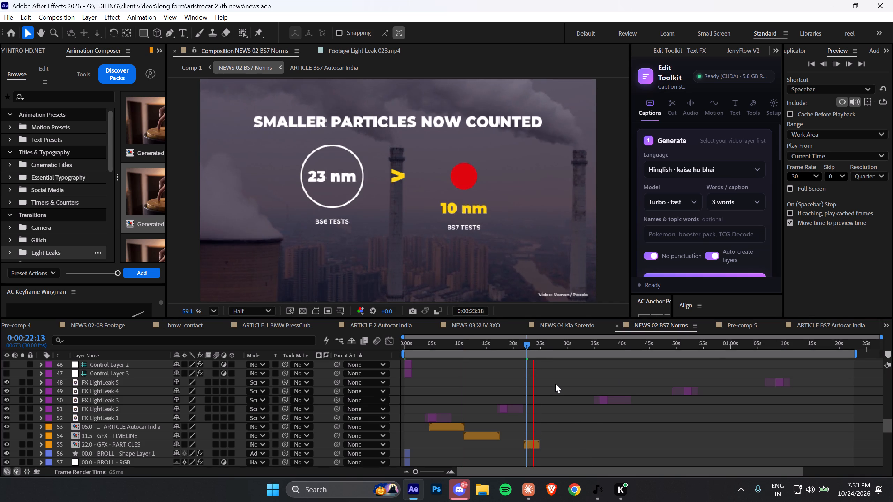
click(558, 391)
key(ctrl+s)
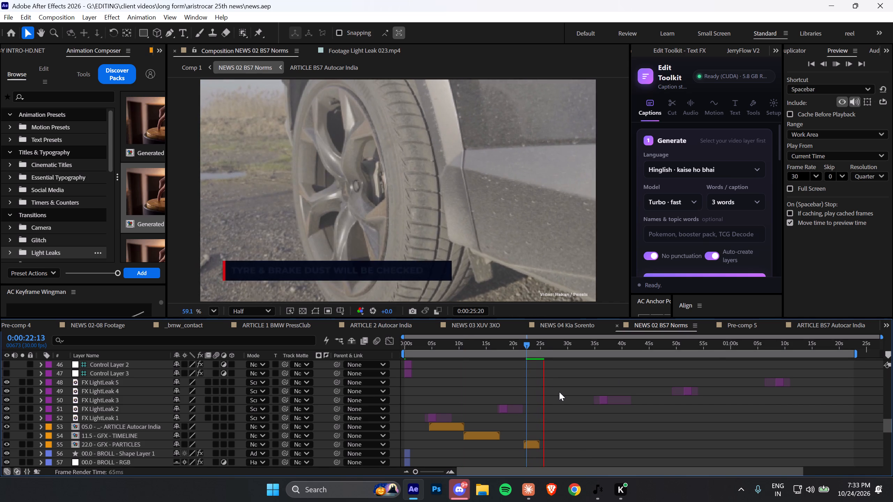
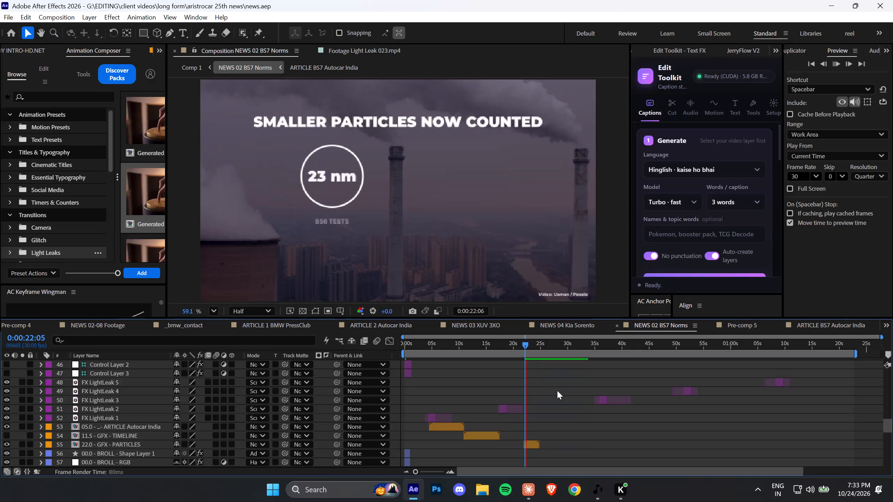
Save the project during playback of the section after the particles graphic.
click(567, 401)
key(ctrl+s)
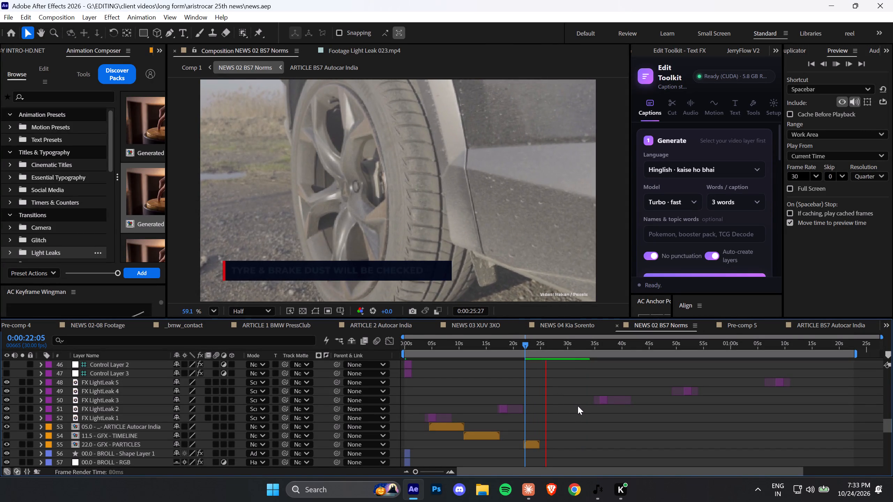
Scrub between about 0:00:22 and 0:00:35 to examine the lower-third labels on the tyre and wheel clips.
drag(518, 470, 534, 469)
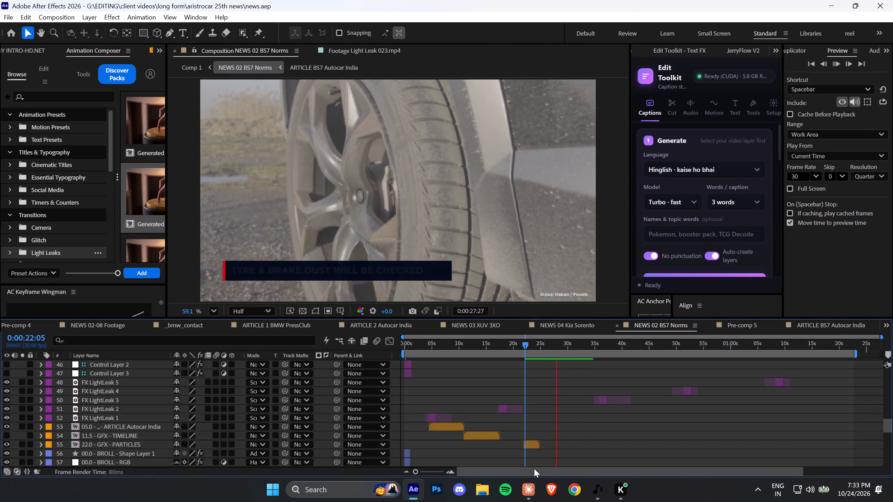
drag(534, 469, 589, 471)
drag(521, 471, 548, 472)
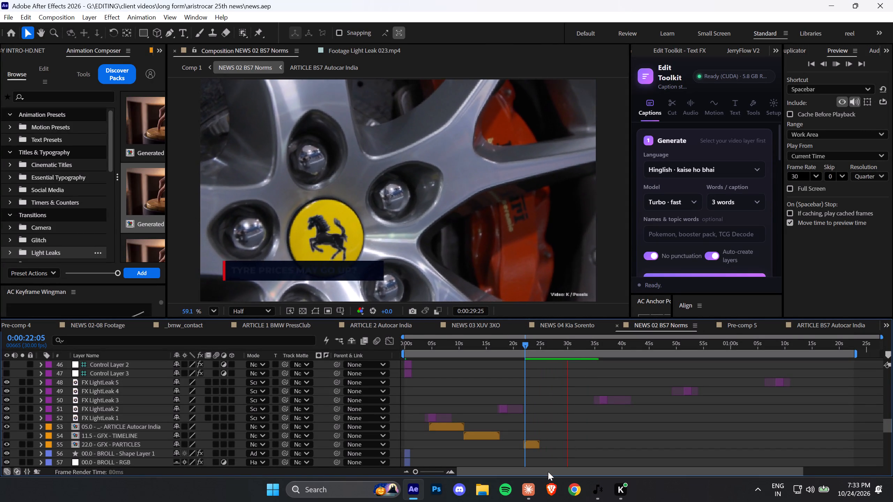
drag(548, 472, 565, 471)
click(594, 433)
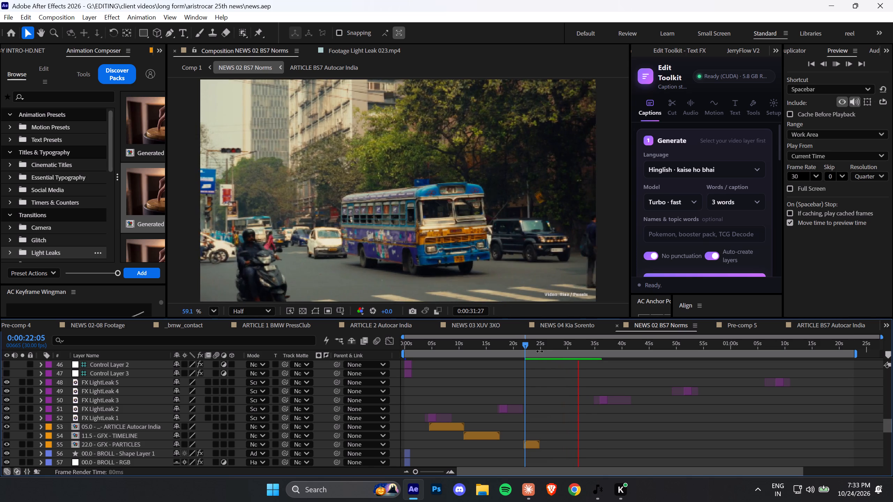
drag(530, 347, 565, 350)
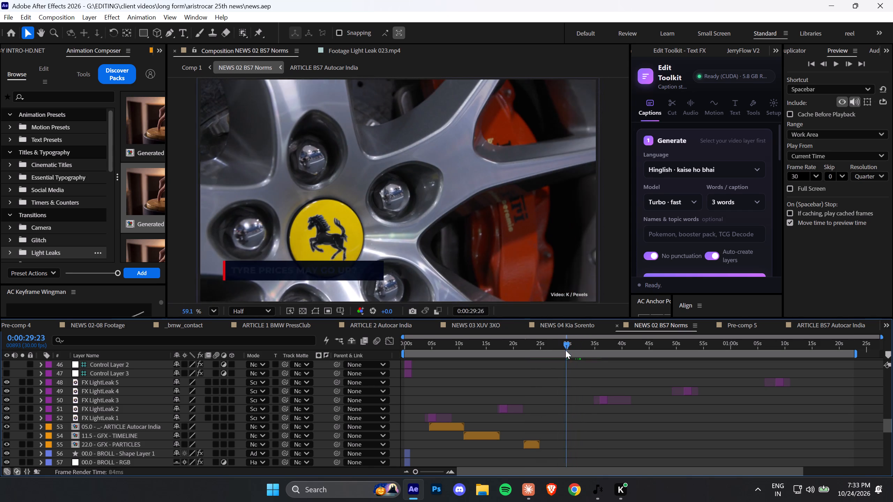
drag(565, 350, 568, 349)
drag(564, 346, 555, 346)
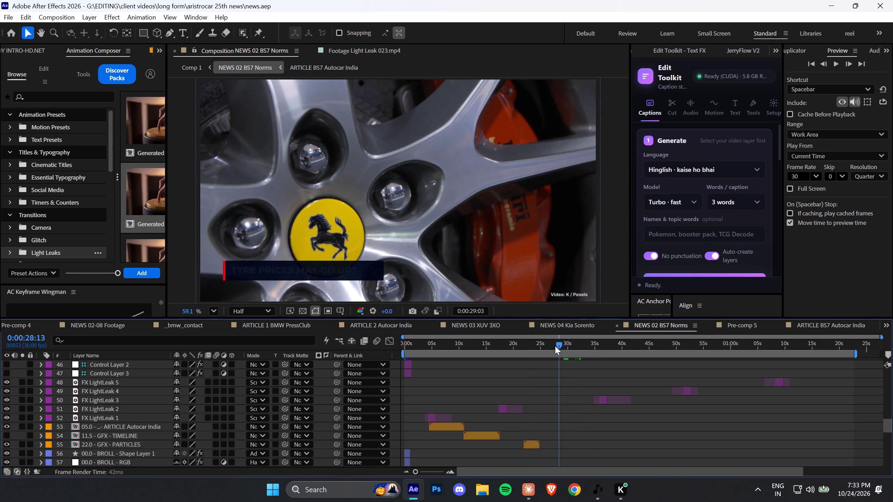
drag(555, 346, 528, 347)
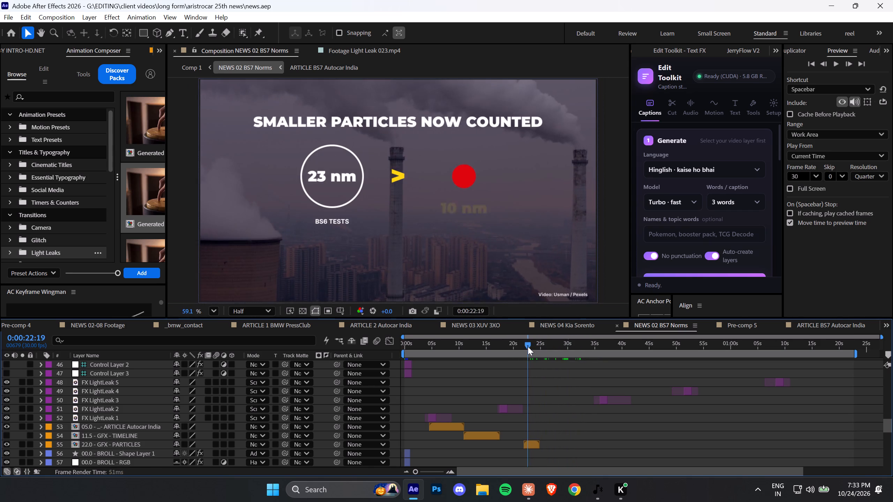
drag(528, 347, 580, 357)
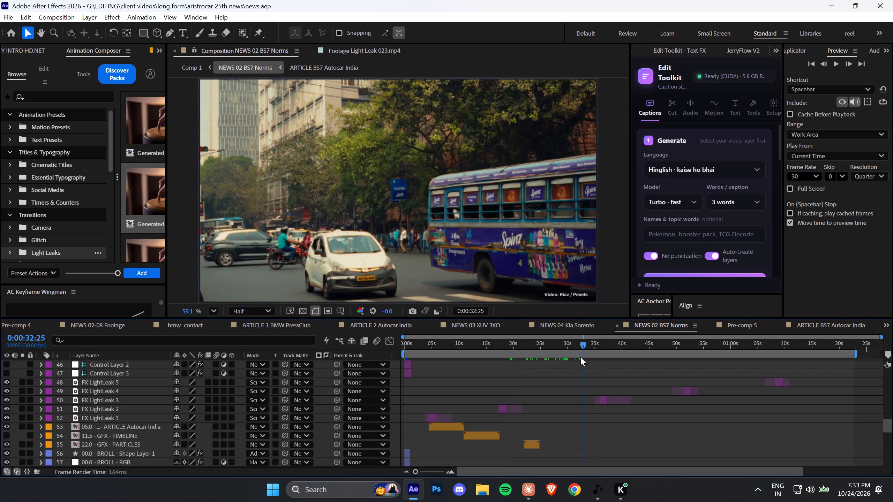
drag(580, 357, 579, 359)
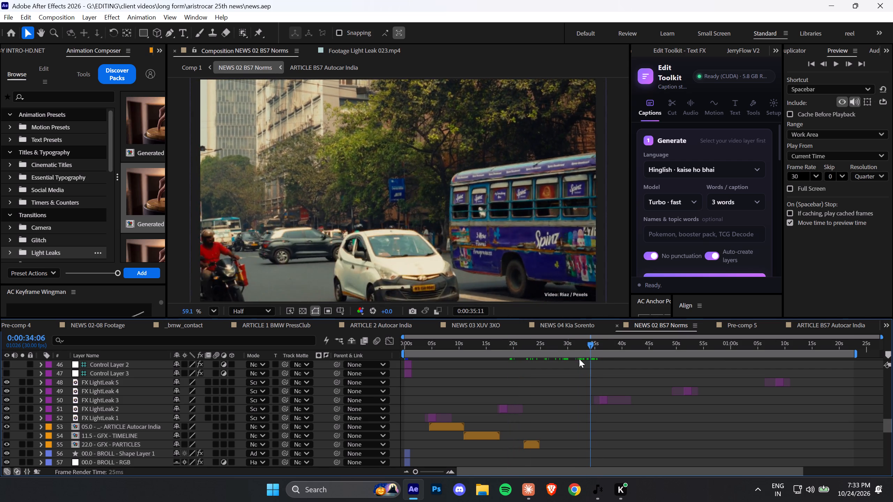
drag(579, 359, 570, 358)
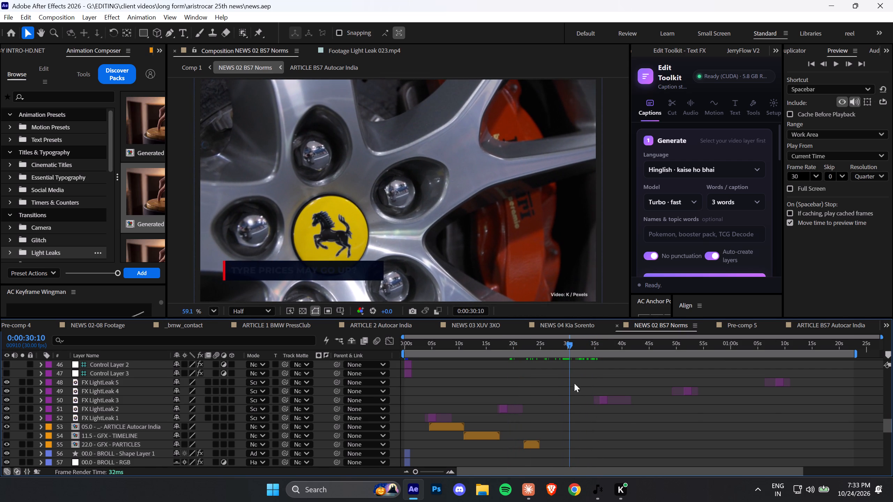
Locate the TYRE PRICES MAY GO UP? label layers and toggle the visibility of its box and text layers to examine the label.
scroll(577, 389, up, 2)
scroll(585, 395, down, 1)
scroll(588, 396, up, 4)
scroll(591, 396, down, 1)
scroll(592, 396, up, 3)
scroll(588, 394, down, 1)
scroll(587, 391, up, 5)
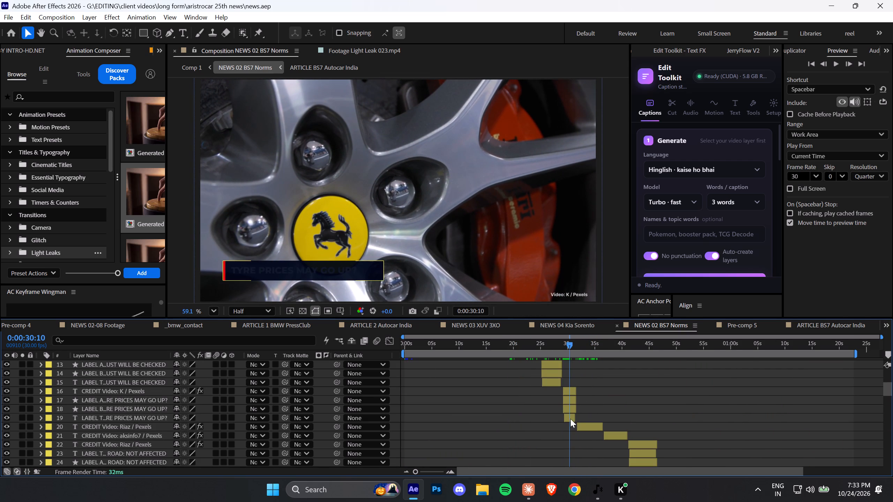
click(570, 419)
click(570, 412)
click(570, 400)
click(572, 389)
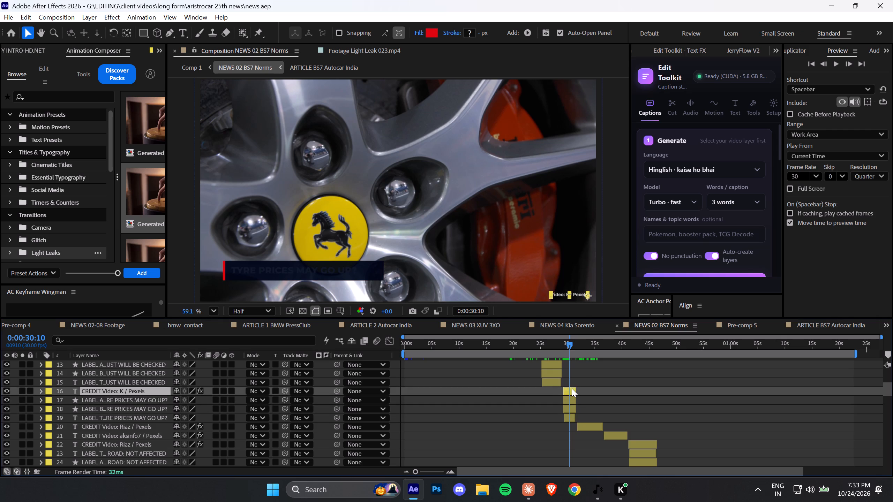
click(575, 400)
click(573, 410)
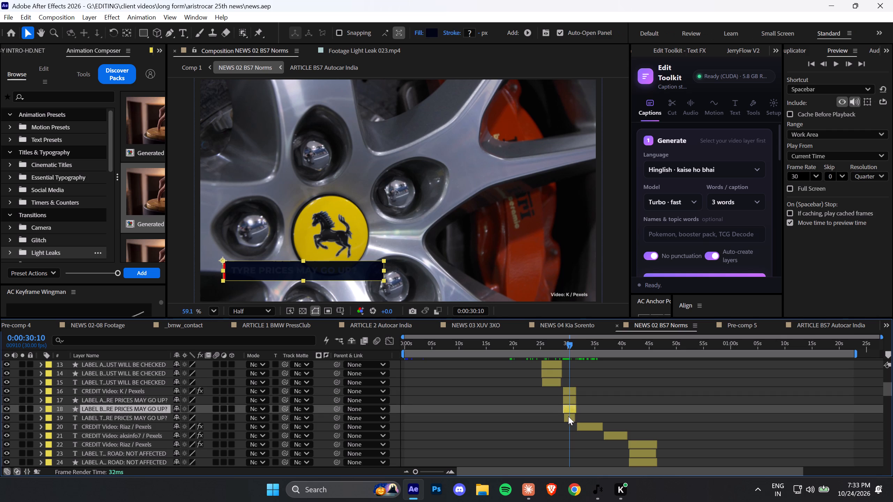
click(5, 409)
click(5, 409)
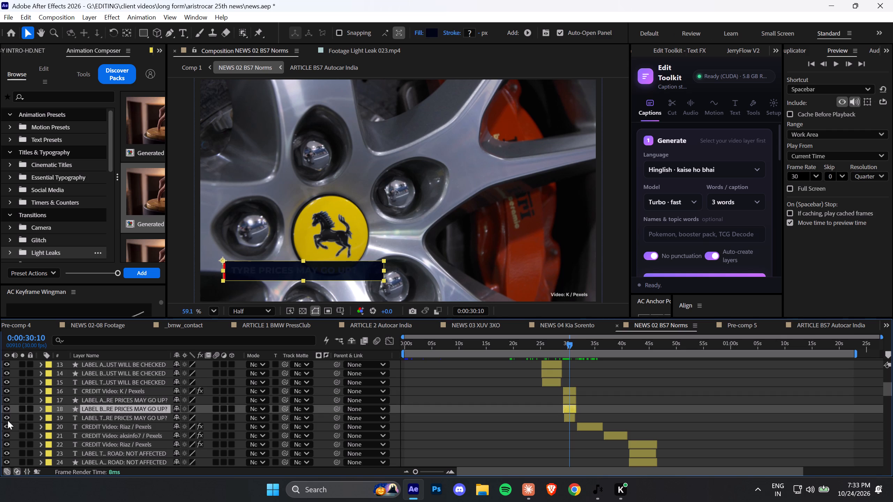
click(6, 415)
click(6, 415)
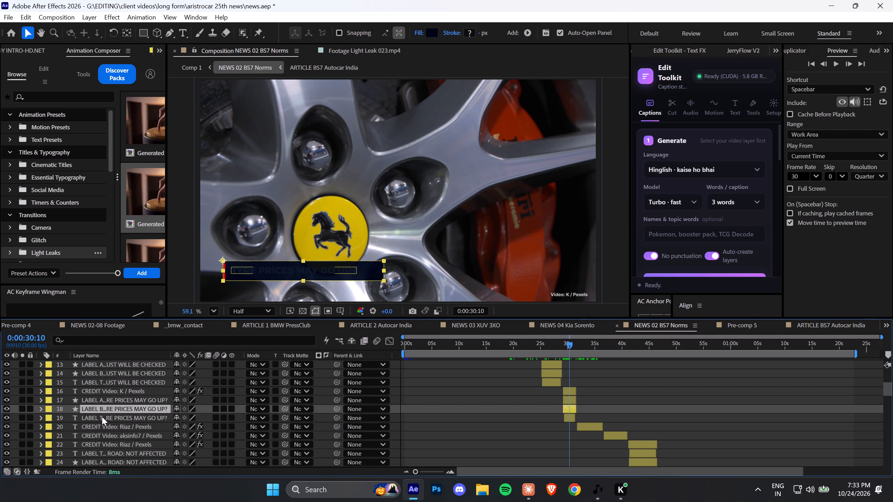
click(105, 415)
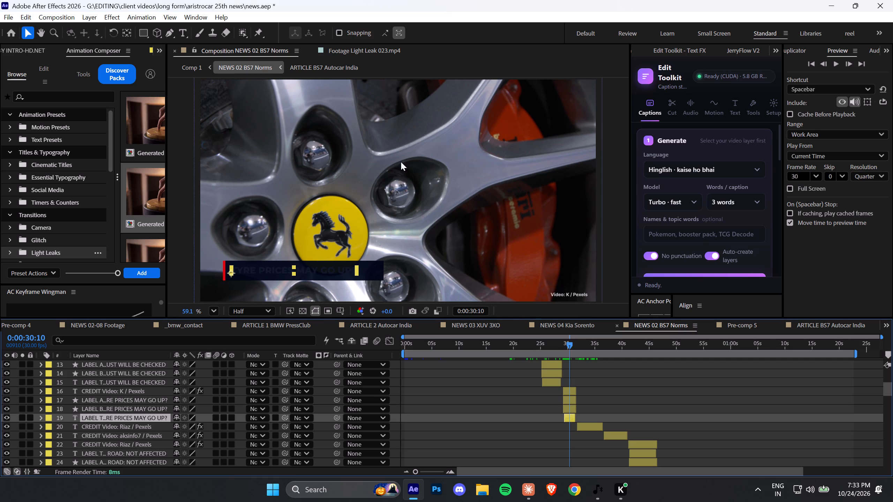
click(572, 409)
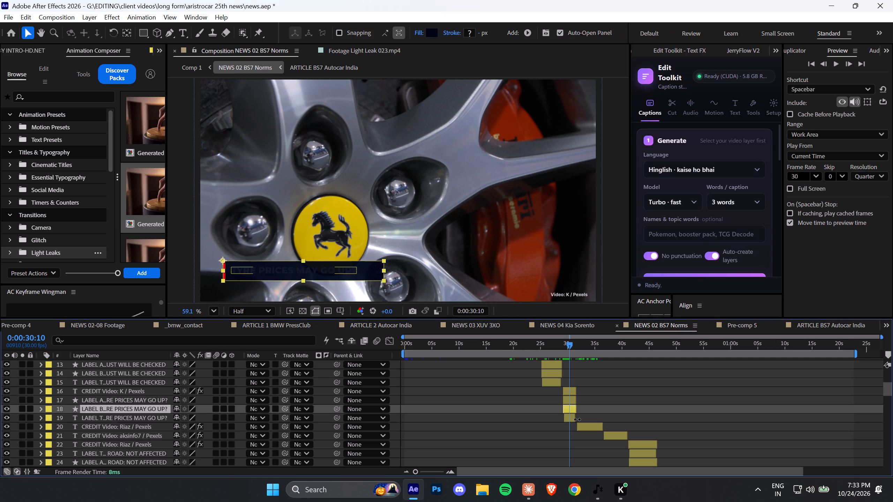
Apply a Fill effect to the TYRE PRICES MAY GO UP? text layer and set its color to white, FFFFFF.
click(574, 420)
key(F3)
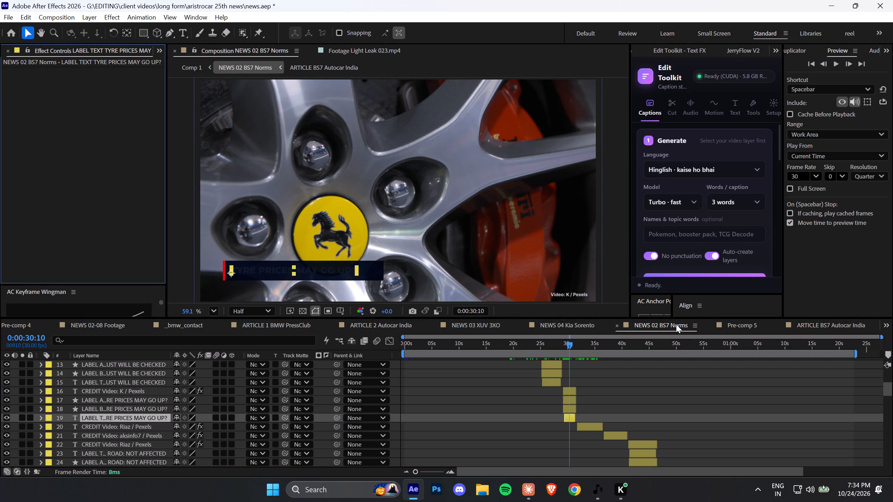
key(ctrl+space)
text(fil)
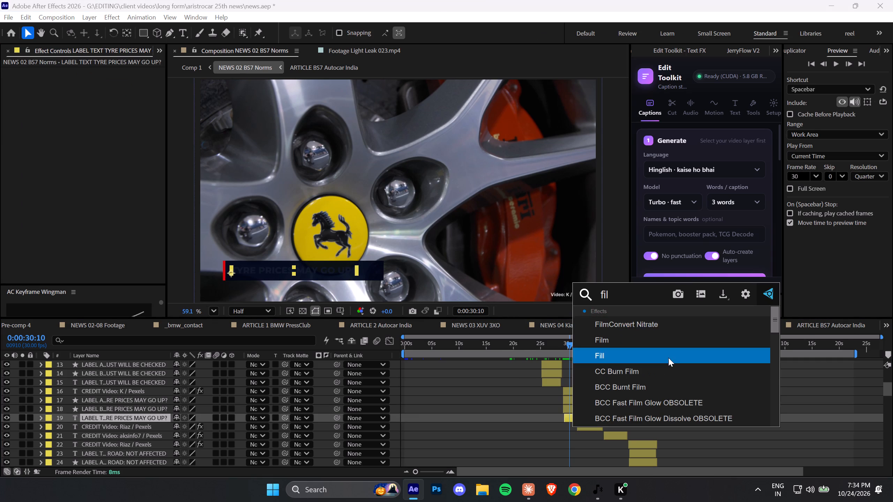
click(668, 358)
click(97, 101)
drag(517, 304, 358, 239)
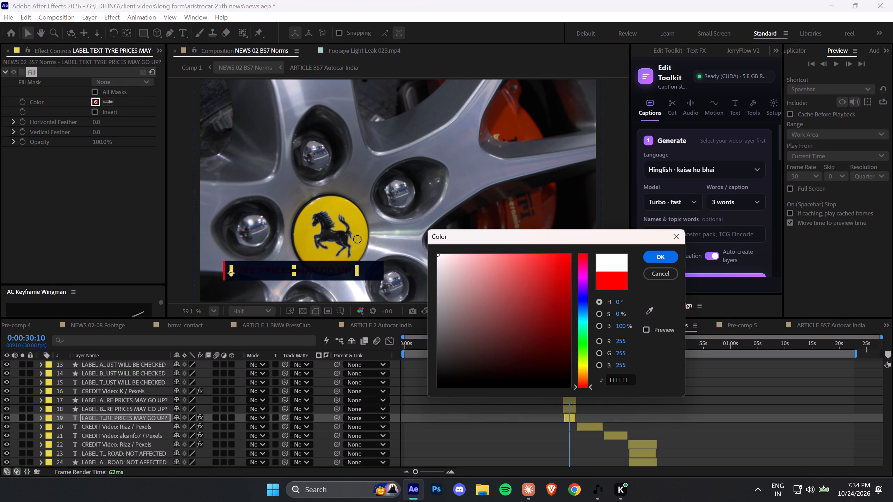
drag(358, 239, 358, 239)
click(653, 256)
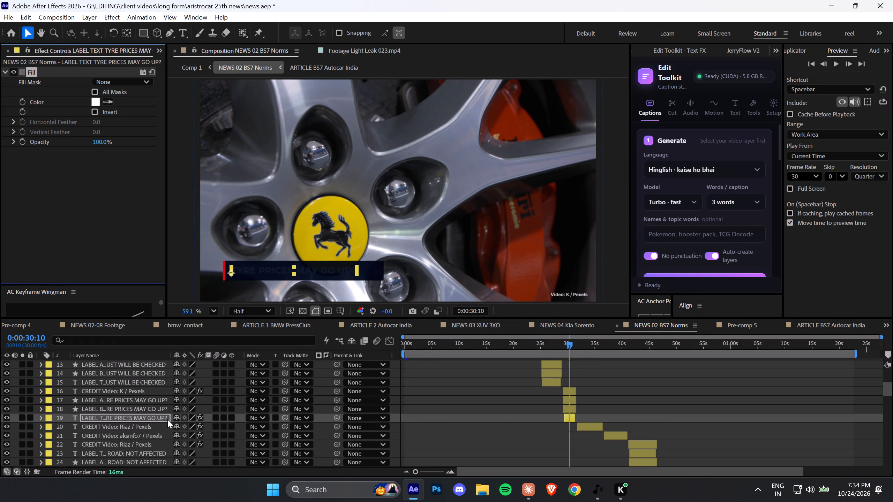
Inspect the TYRE PRICES MAY GO UP? text layer's modified properties, toggling its Scale expression off and back on.
key(u)
key(u)
scroll(133, 428, down, 3)
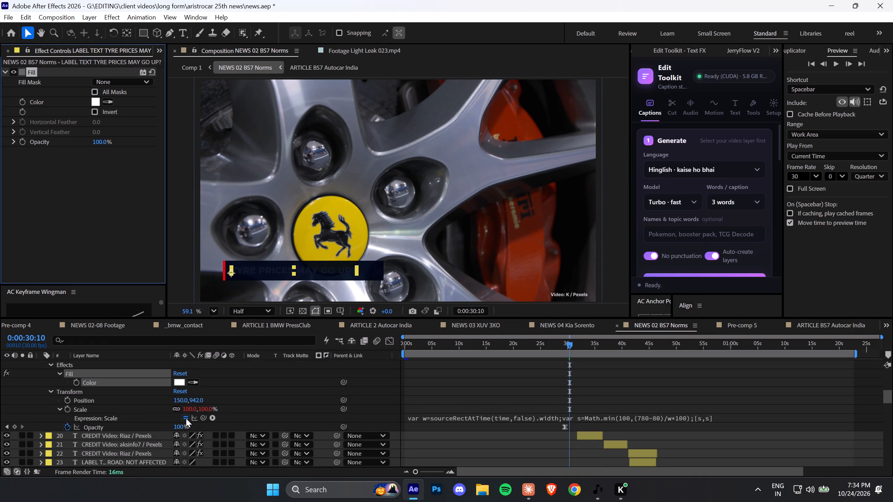
click(186, 418)
click(186, 419)
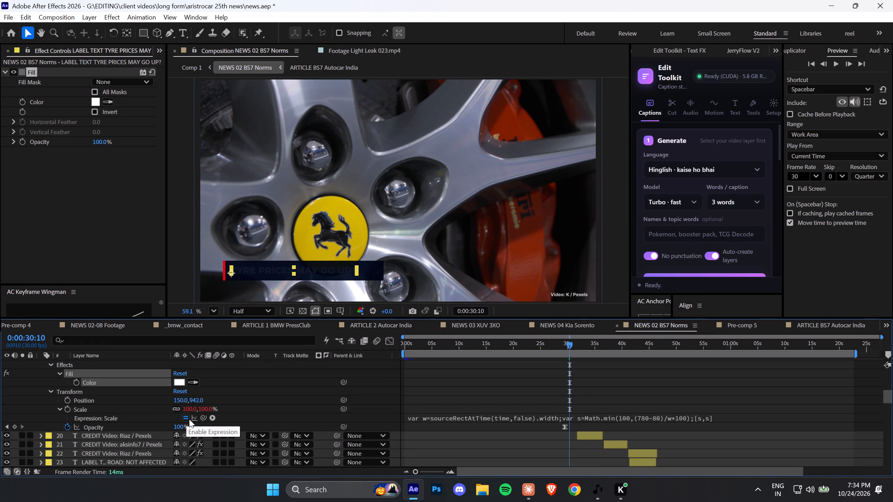
scroll(560, 373, up, 6)
scroll(562, 386, down, 2)
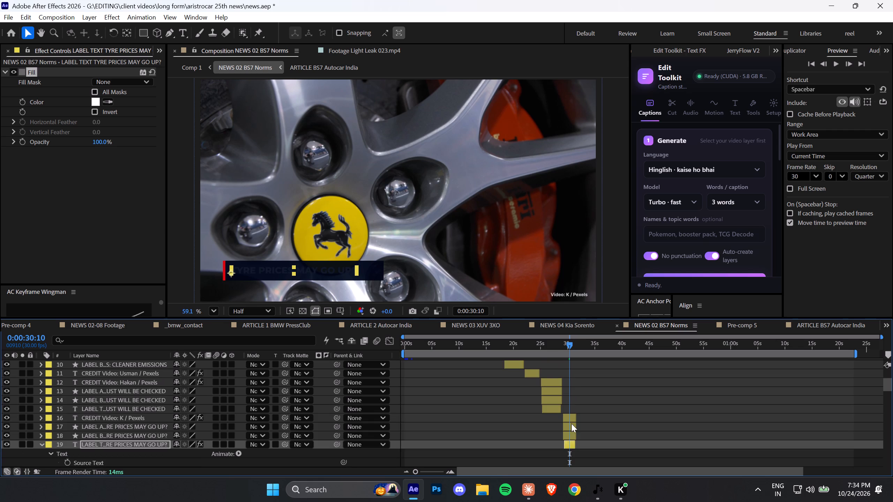
scroll(550, 438, down, 1)
click(121, 418)
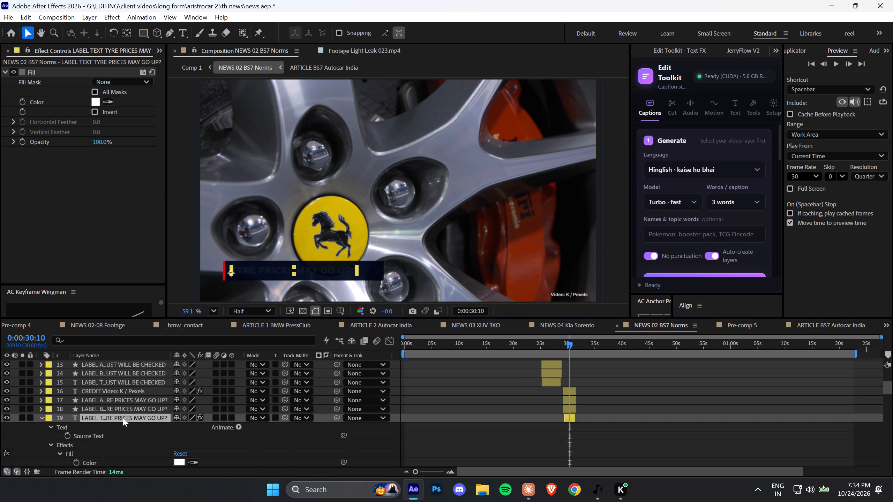
key(s)
Check the stacking of the TYRE PRICES MAY GO UP? box, accent, credit and text layers, toggling the text layer's visibility.
scroll(544, 419, up, 1)
scroll(544, 419, down, 1)
scroll(544, 419, up, 4)
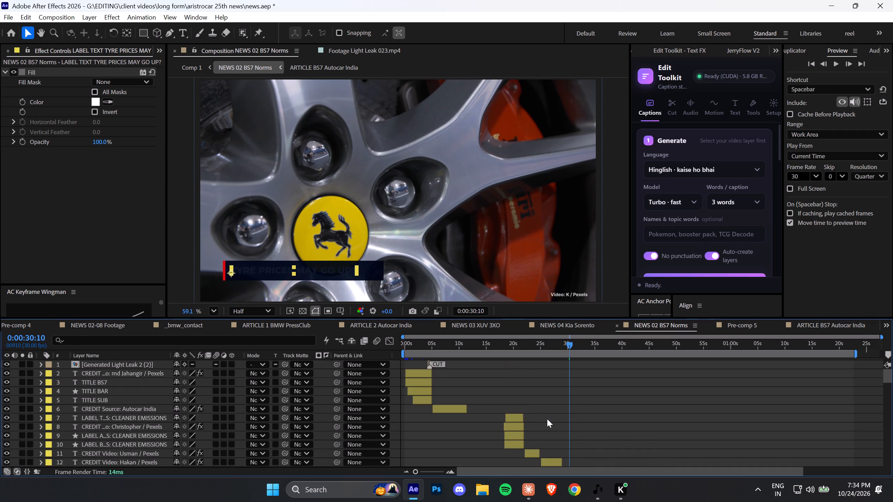
scroll(548, 419, up, 5)
scroll(549, 418, down, 4)
click(566, 409)
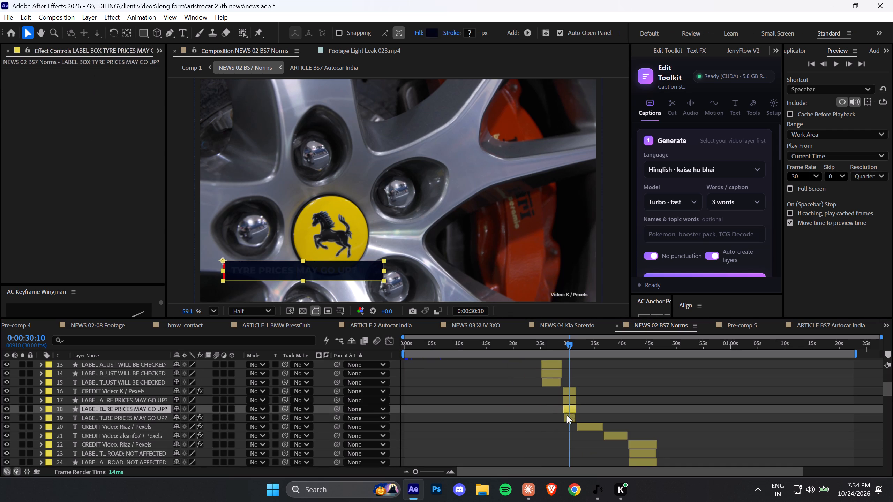
click(568, 417)
click(570, 409)
click(570, 398)
click(571, 390)
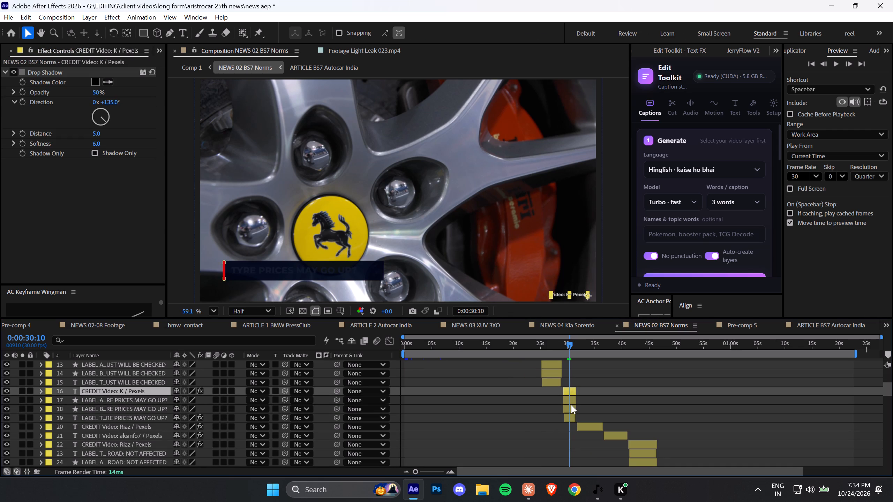
click(571, 415)
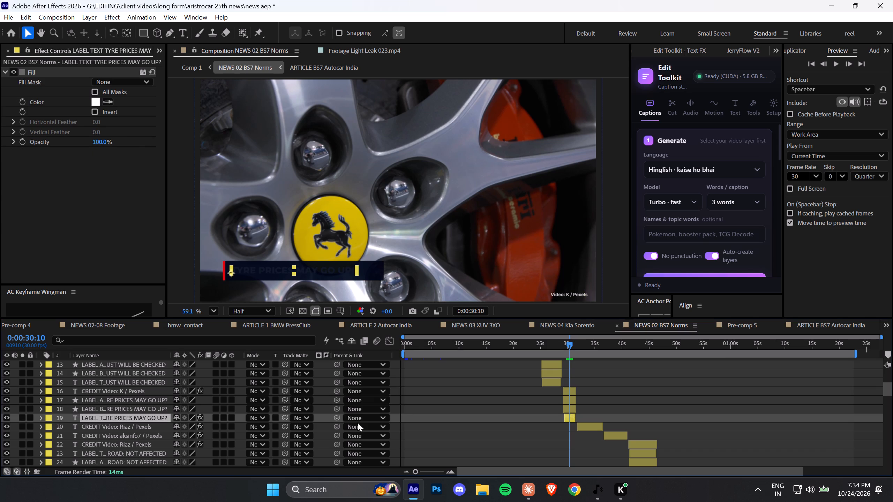
click(8, 417)
click(8, 417)
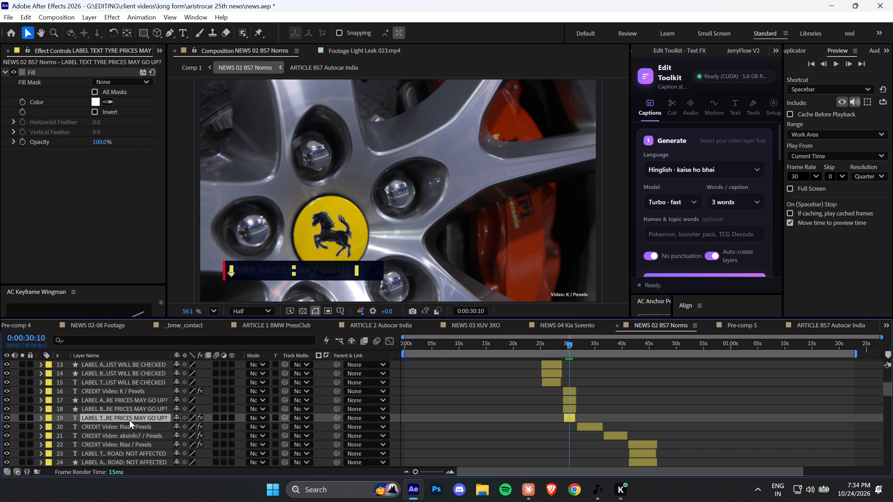
Move the TYRE PRICES MAY GO UP? text layer above its accent and box layers and the K / Pexels credit layer.
drag(129, 420, 127, 397)
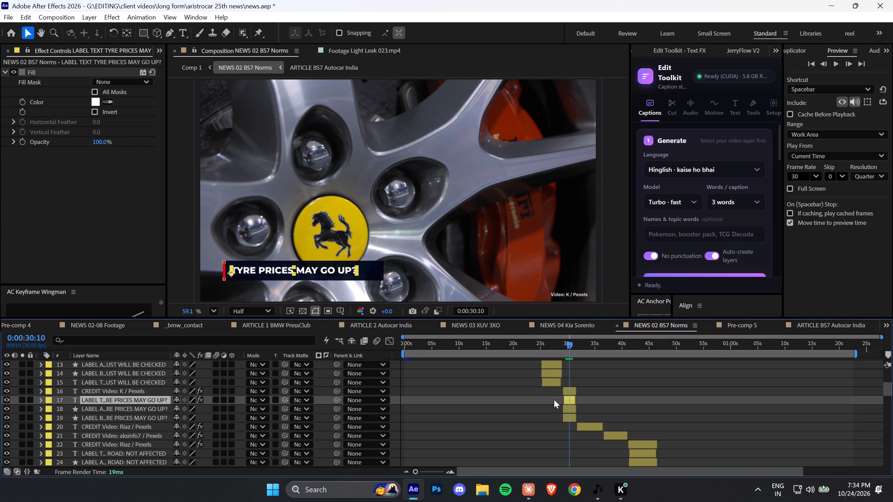
drag(143, 401, 145, 389)
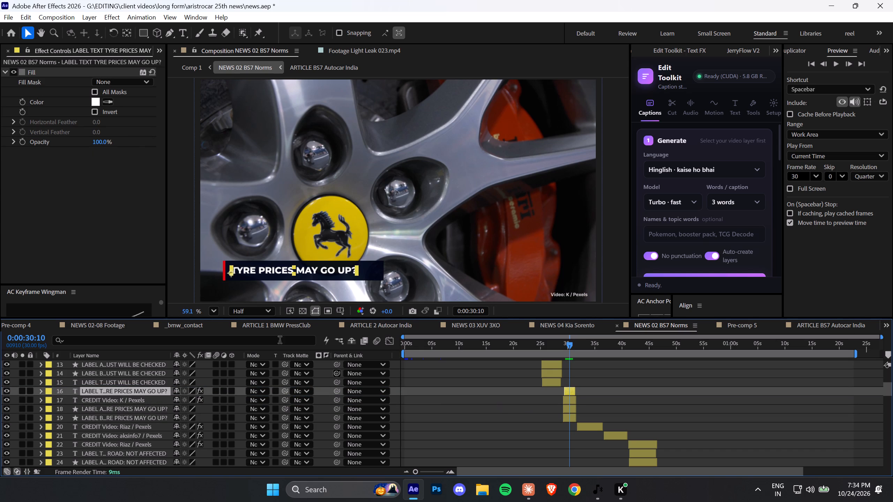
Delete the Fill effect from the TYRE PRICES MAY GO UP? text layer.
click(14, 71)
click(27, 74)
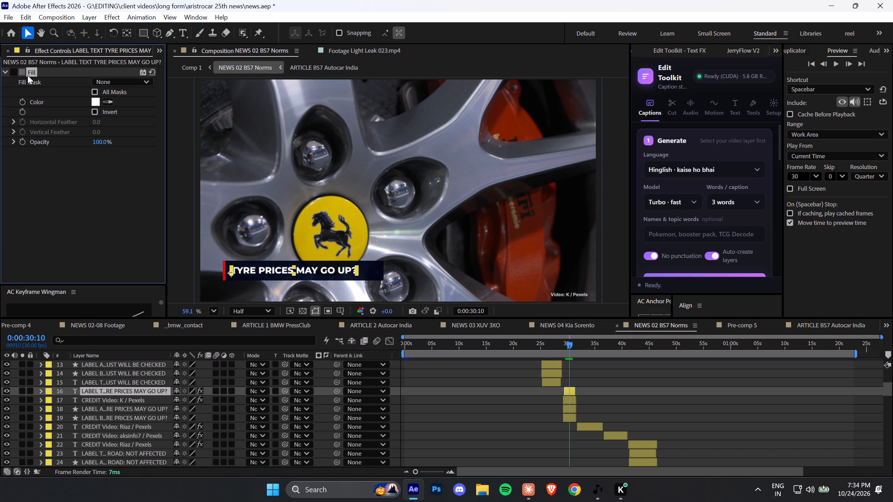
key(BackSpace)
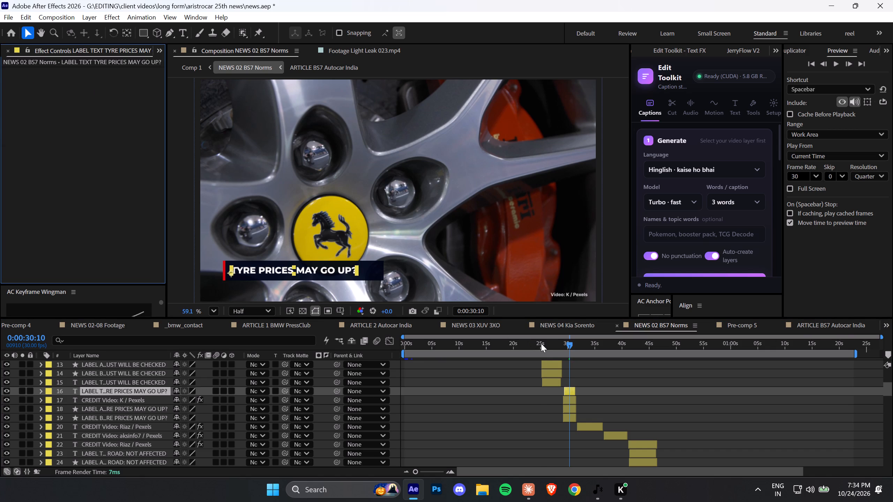
Play back the section from about 21 s through the TYRE PRICES MAY GO UP? label and save the project.
drag(541, 343, 627, 364)
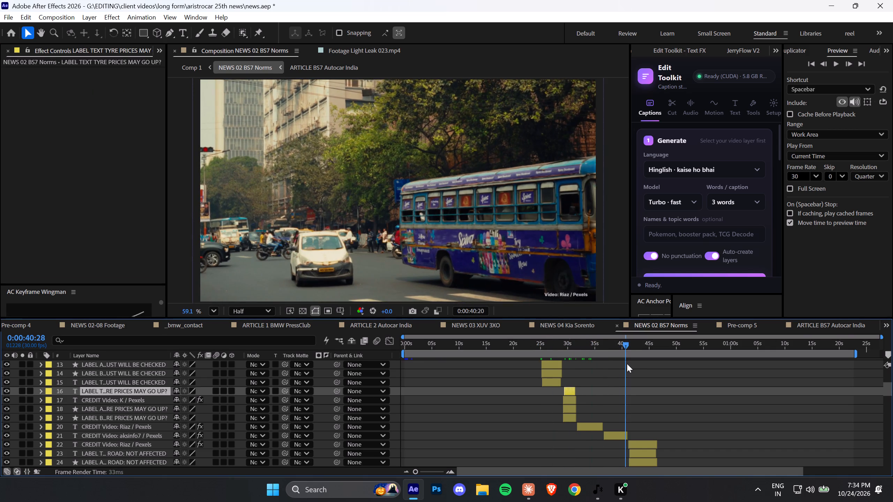
drag(627, 364, 522, 357)
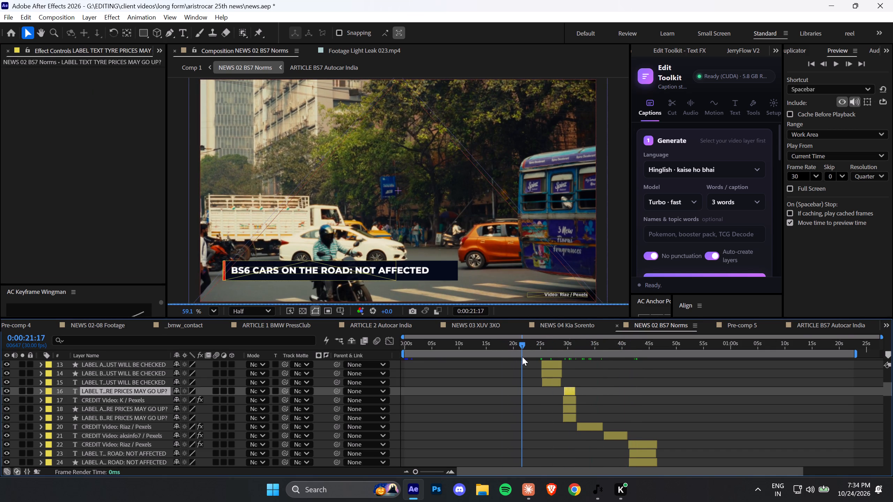
drag(522, 357, 523, 357)
key(space)
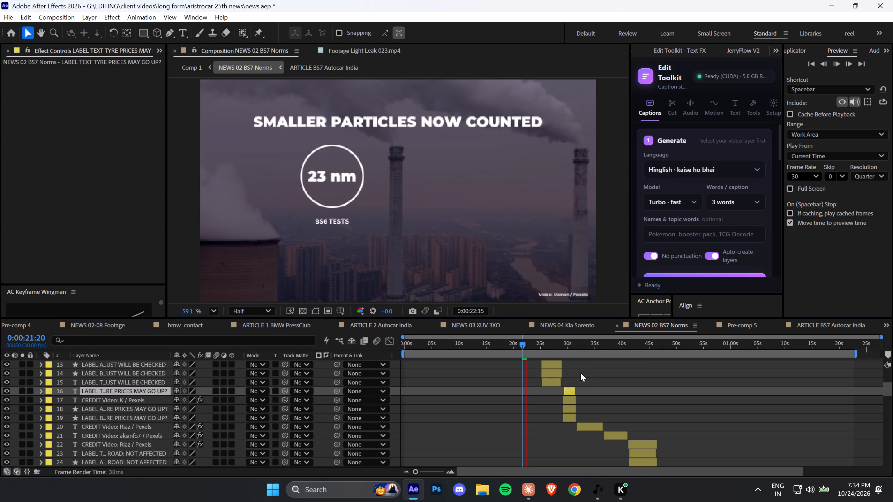
click(600, 373)
key(ctrl+s)
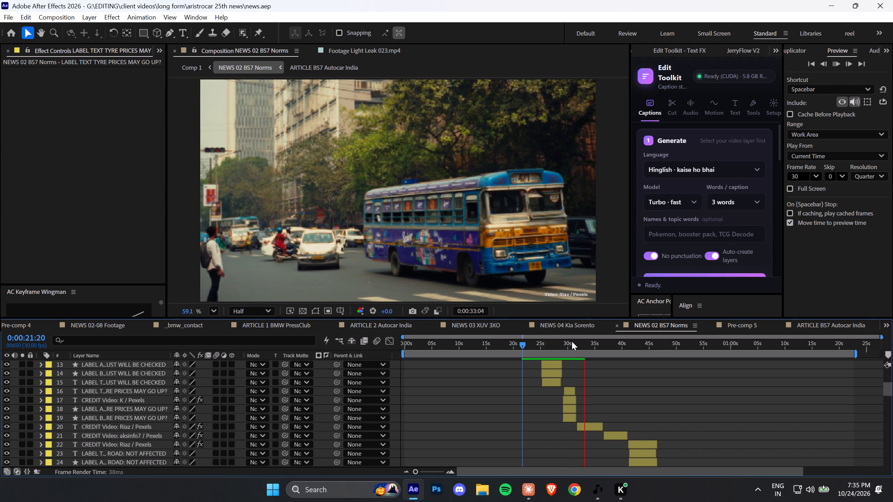
drag(528, 344, 560, 351)
key(space)
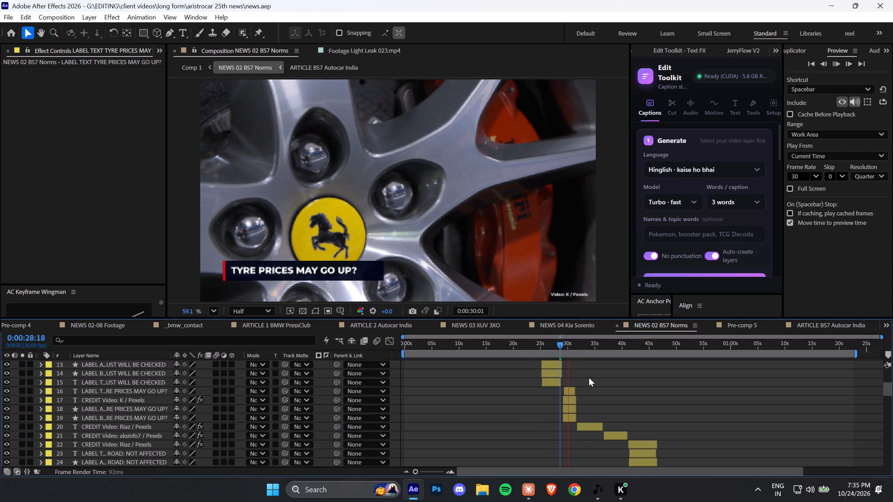
click(590, 376)
key(ctrl+s)
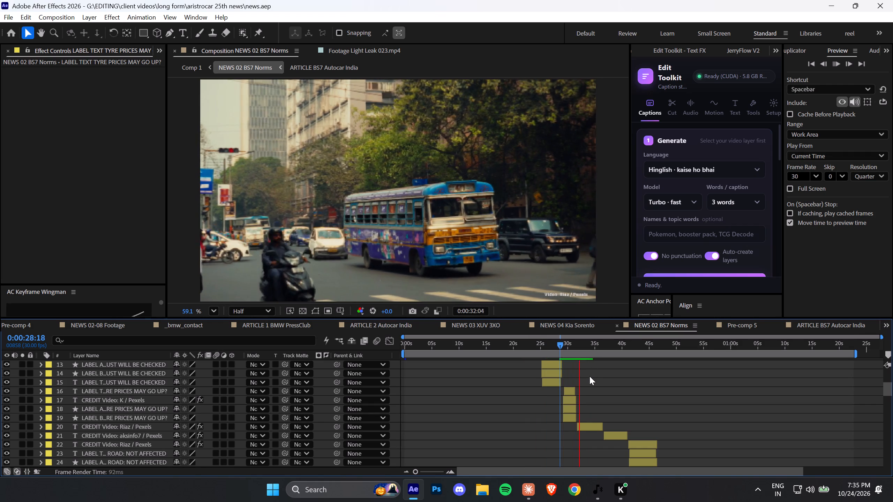
Look through the comp's label, credit, graphics and B-roll layers while the preview plays, and save the project.
scroll(593, 375, up, 1)
scroll(593, 375, down, 1)
scroll(593, 375, up, 1)
scroll(593, 375, down, 1)
scroll(593, 375, up, 3)
scroll(593, 375, down, 3)
scroll(593, 374, up, 1)
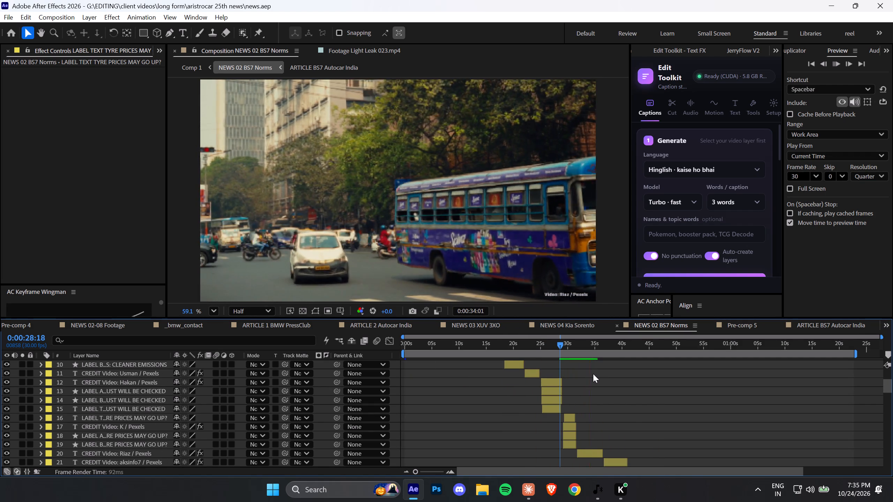
scroll(596, 369, down, 2)
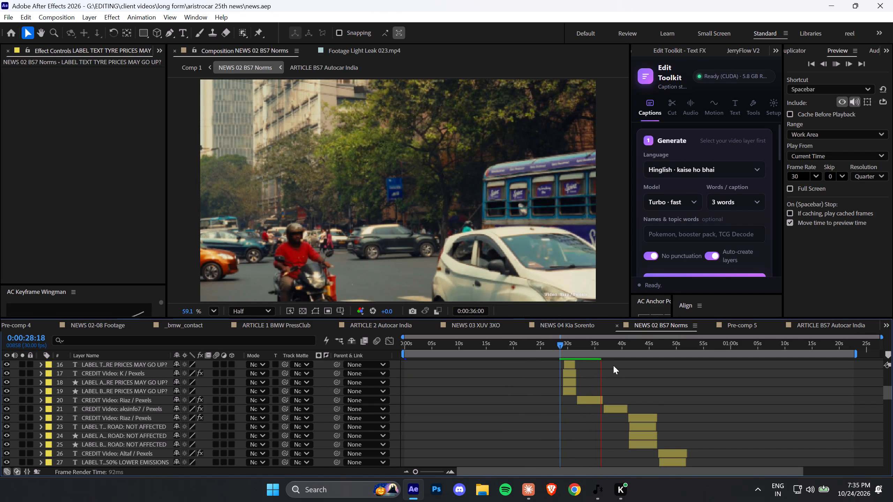
scroll(618, 367, down, 3)
scroll(618, 369, up, 1)
scroll(618, 369, down, 1)
scroll(618, 369, up, 1)
scroll(618, 369, down, 1)
scroll(618, 369, up, 1)
scroll(620, 370, down, 11)
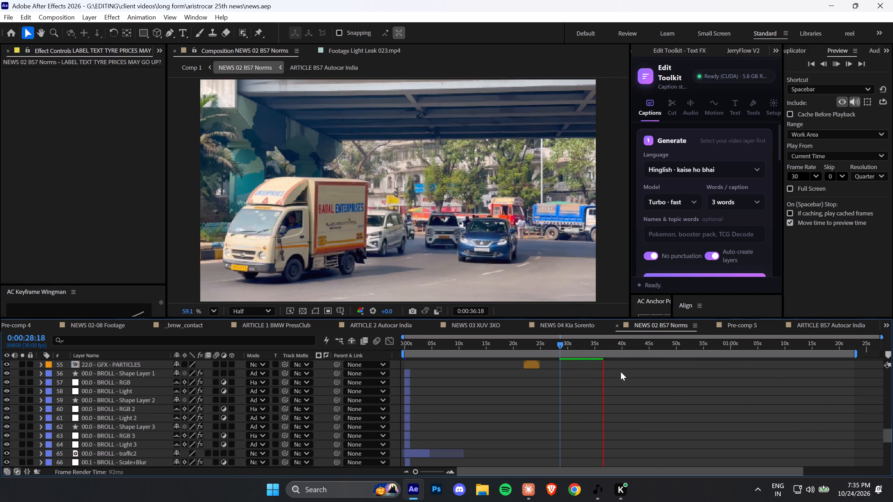
scroll(626, 372, up, 6)
scroll(669, 392, down, 1)
scroll(669, 395, up, 4)
scroll(669, 395, down, 1)
scroll(669, 395, up, 4)
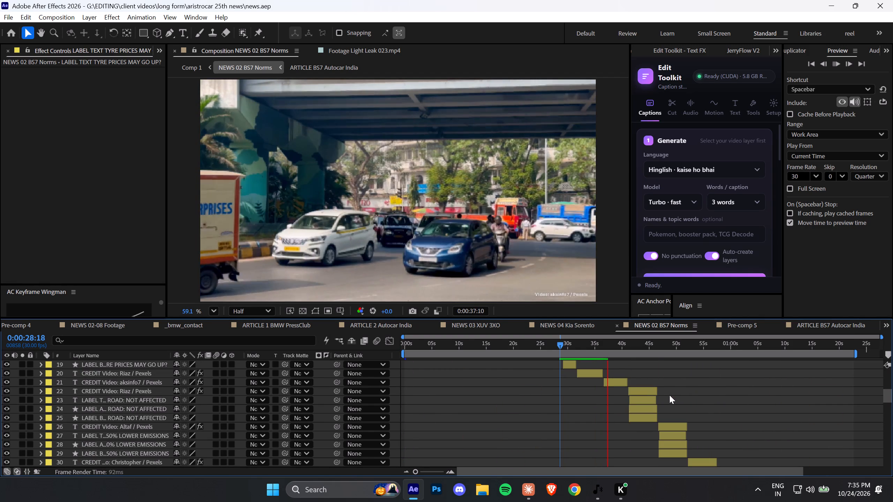
key(ctrl+s)
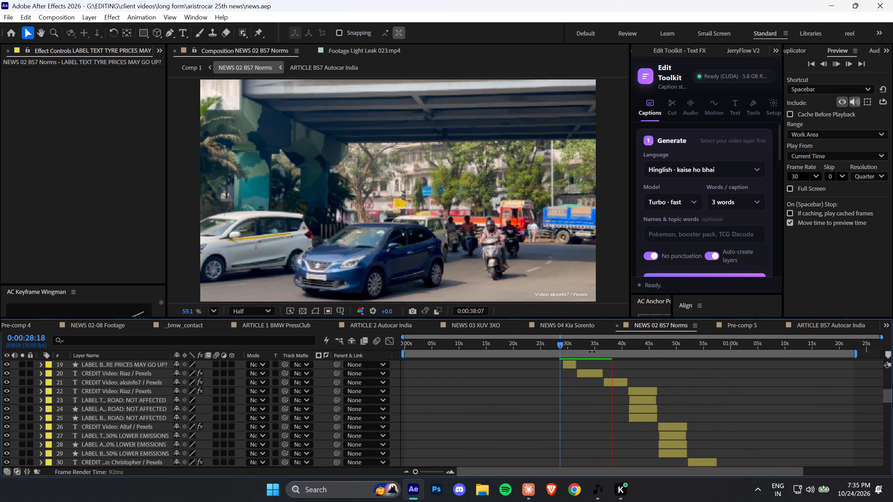
Review the comp from its beginning through the TRUCKS & BUSES: 20-50% LOWER EMISSIONS label, saving along the way.
drag(557, 344, 361, 361)
key(space)
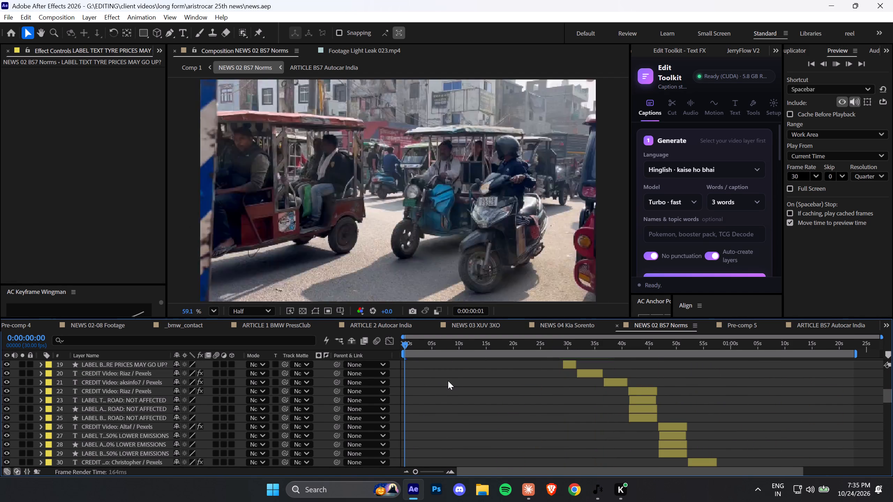
key(ctrl+s)
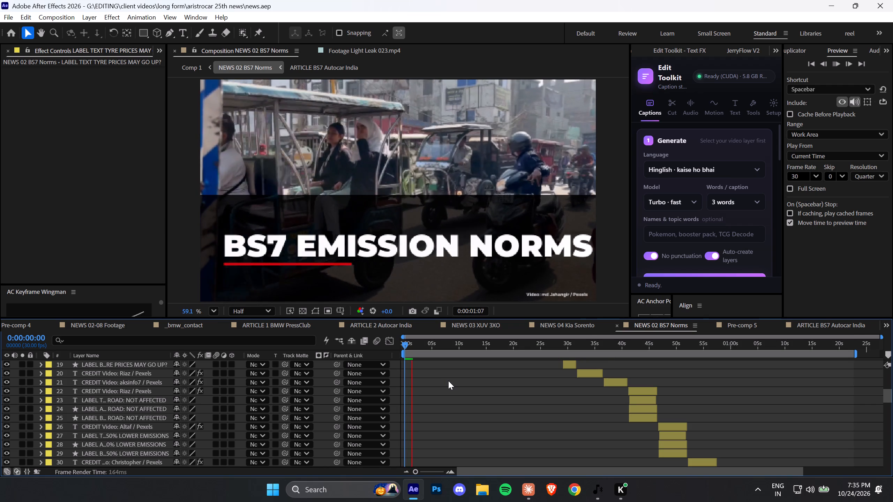
key(ctrl+s)
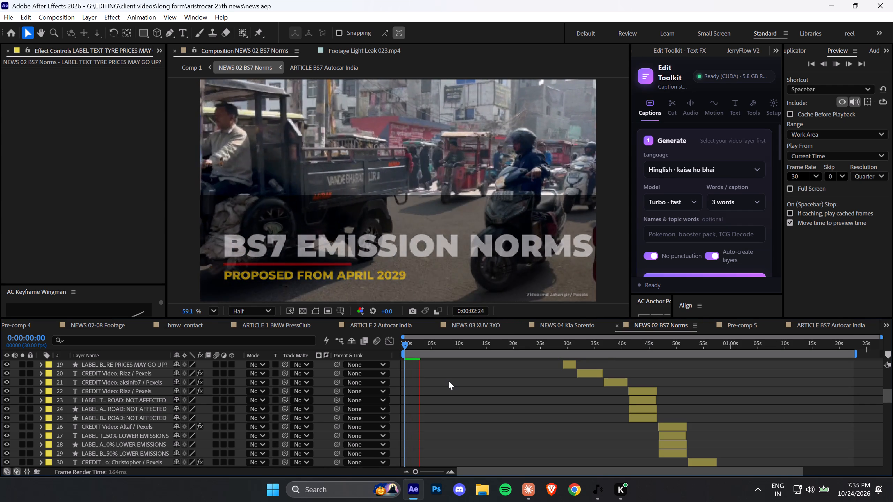
key(ctrl+s)
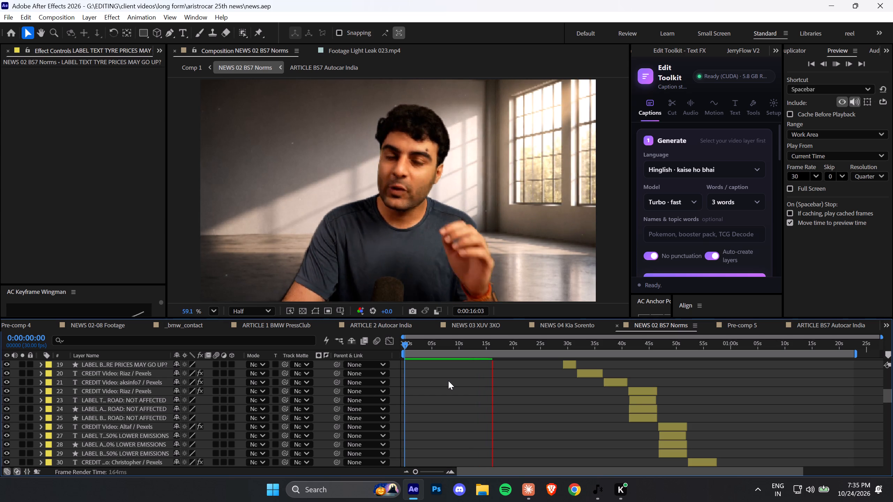
key(ctrl+s)
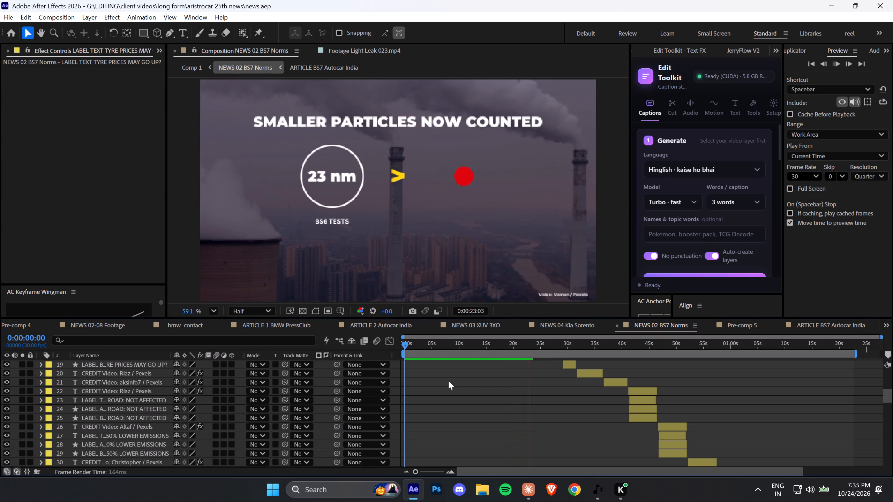
key(ctrl+s)
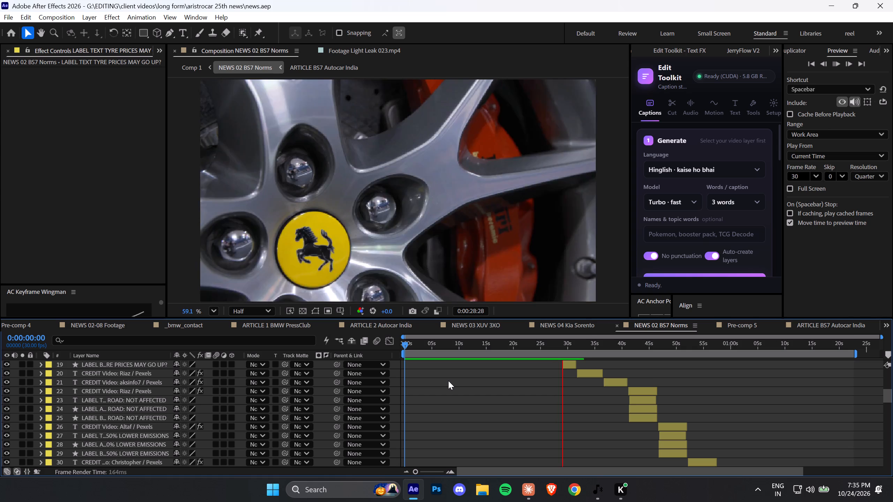
key(ctrl+s)
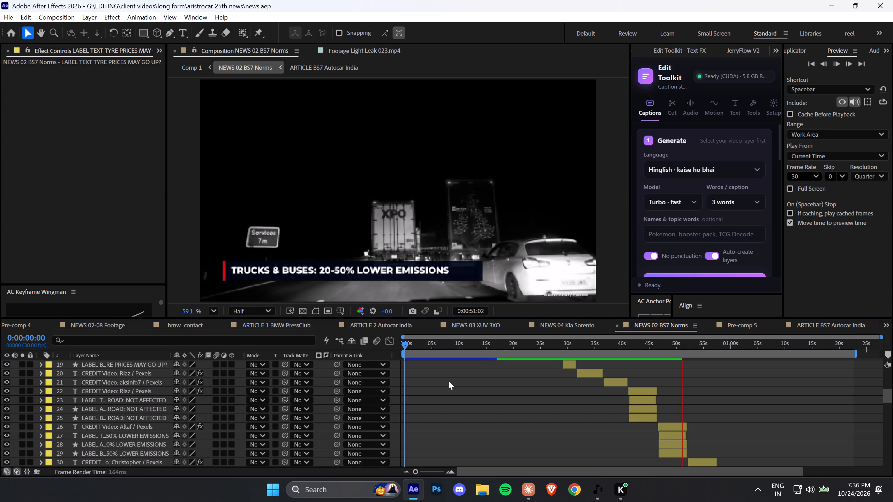
Hide the credit, text, accent and box layers of the BS6 CARS ON THE ROAD and TRUCKS & BUSES labels, and briefly preview.
drag(618, 345, 626, 346)
key(space)
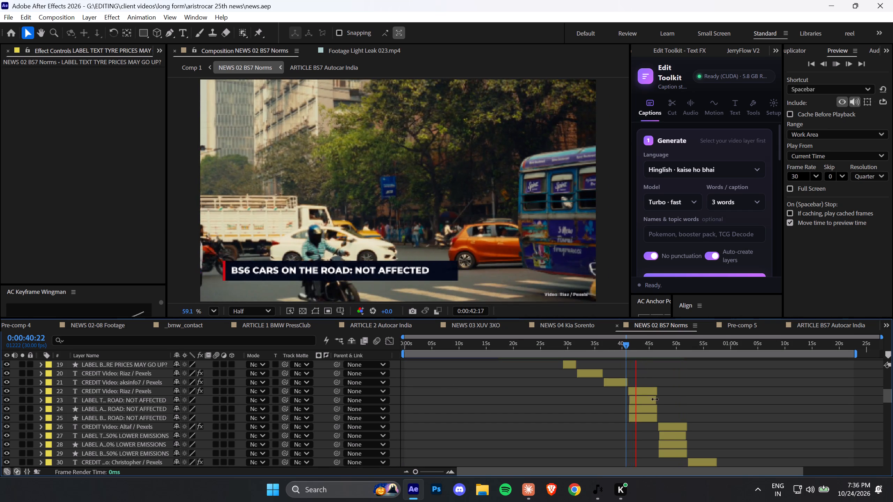
key(space)
click(671, 452)
shift+click(641, 388)
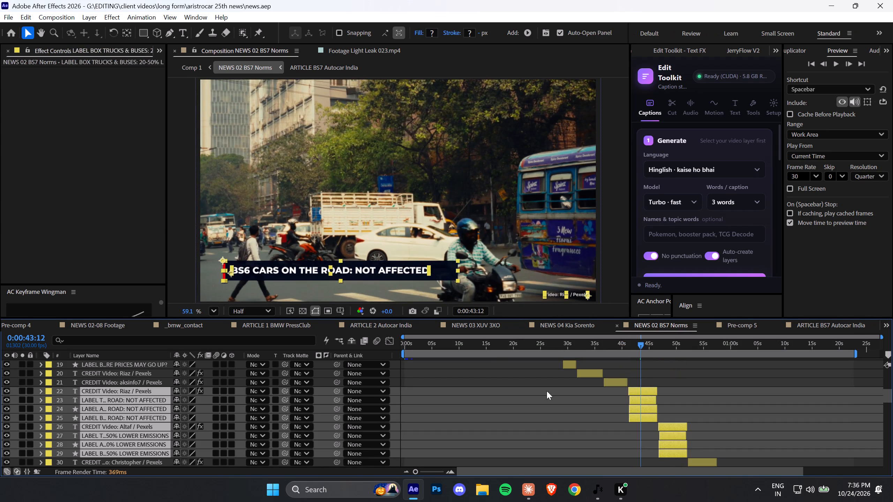
click(8, 390)
click(682, 377)
key(space)
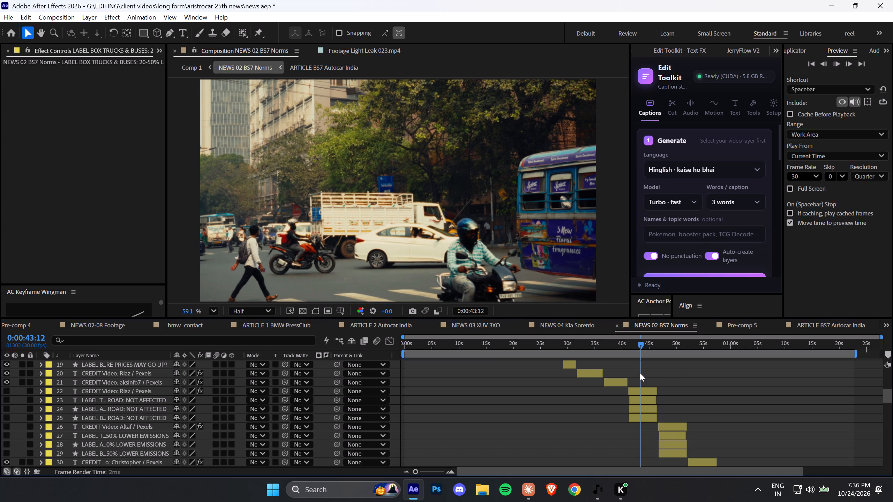
key(space)
Hide the 41.0 - BROLL - buses and 46.5 - BROLL - trucks1 layers that sit beneath the hidden labels.
click(639, 388)
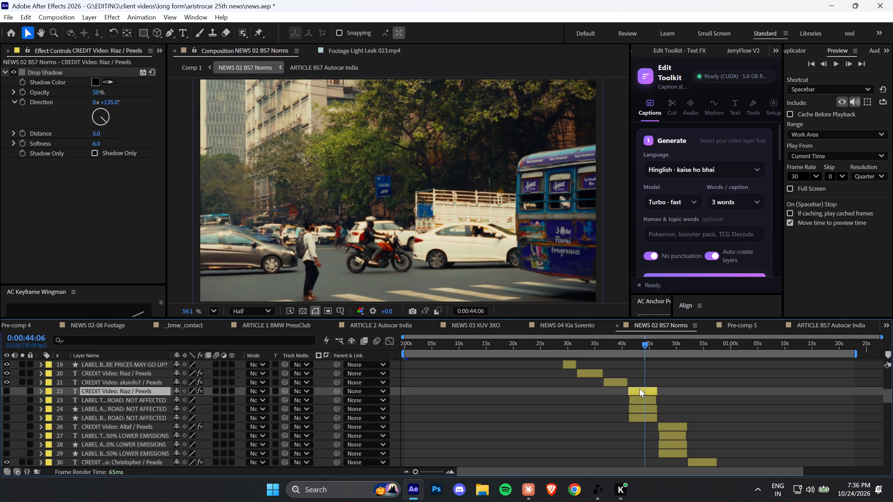
key(i)
scroll(639, 388, down, 3)
scroll(641, 388, up, 1)
scroll(642, 388, down, 1)
scroll(643, 389, up, 1)
scroll(645, 389, down, 1)
scroll(645, 389, up, 1)
scroll(645, 389, down, 11)
scroll(638, 408, up, 1)
scroll(638, 408, down, 5)
scroll(638, 406, up, 1)
scroll(638, 406, down, 1)
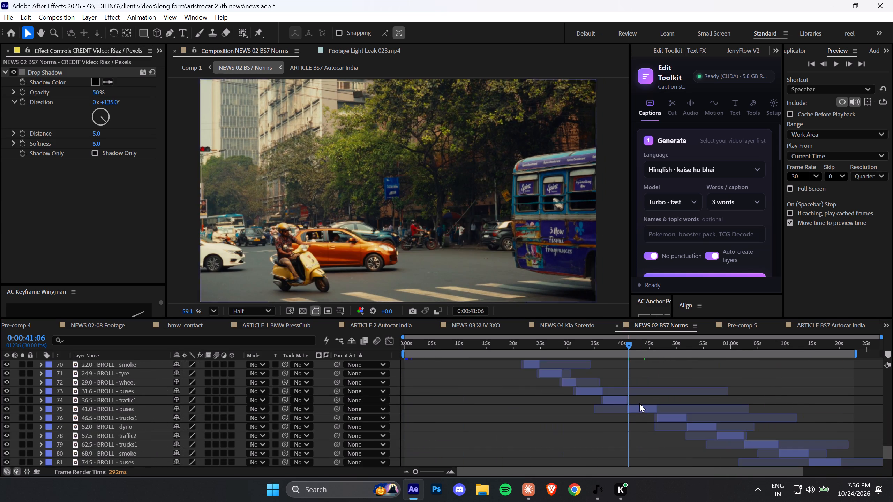
click(640, 409)
shift+click(684, 419)
click(8, 416)
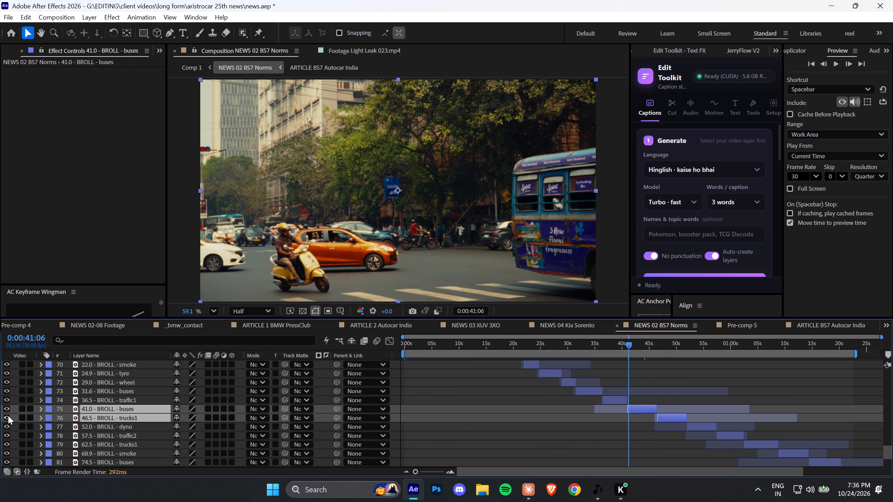
Play back the cut from the traffic1 B-roll into the presenter from about 40 s and save the project.
key(space)
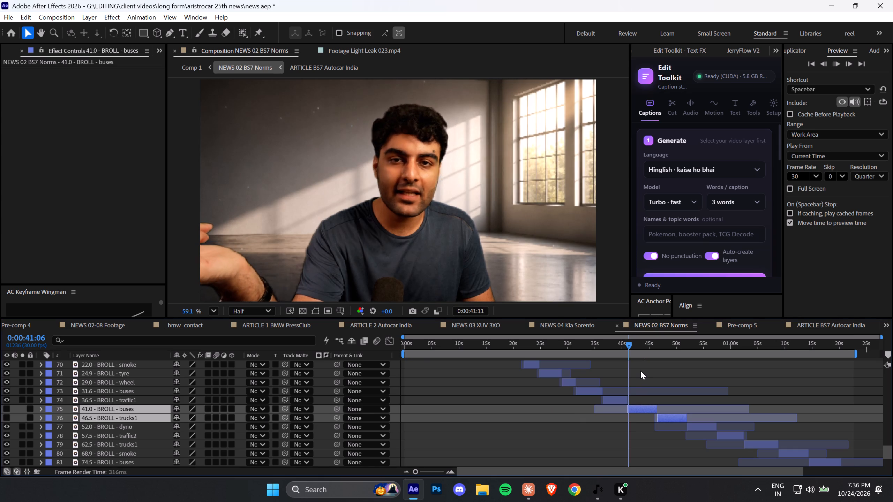
click(624, 348)
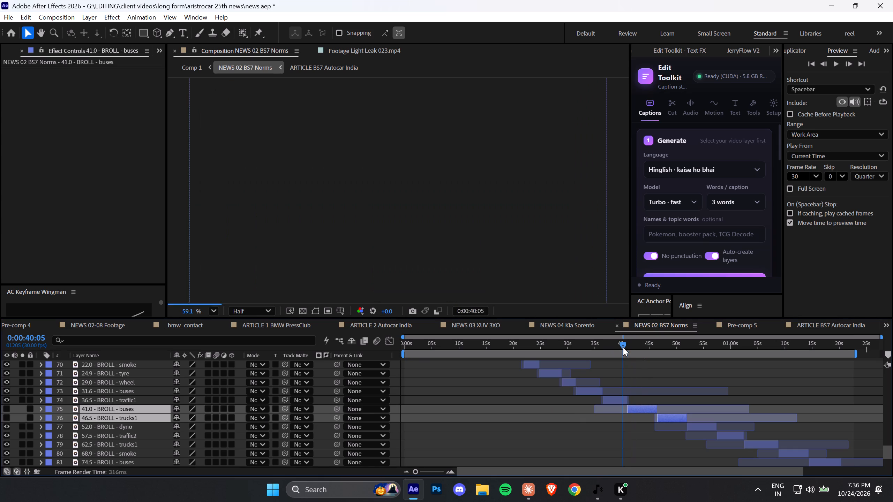
key(space)
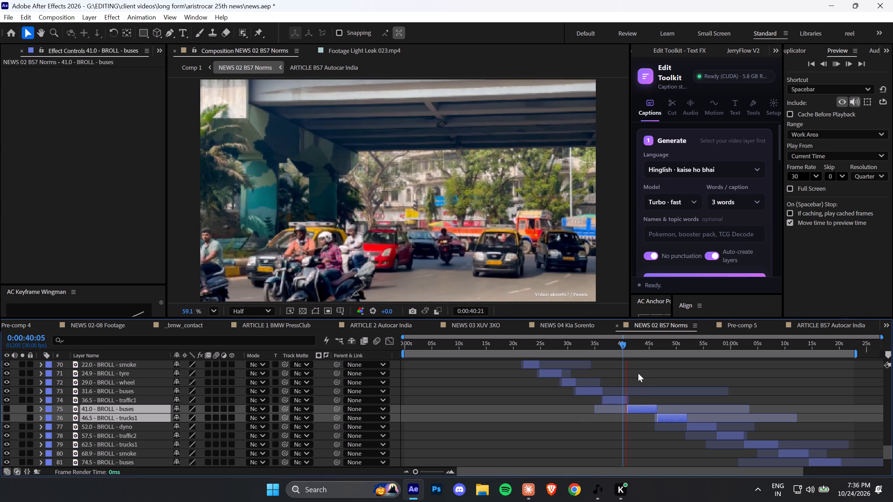
key(ctrl+s)
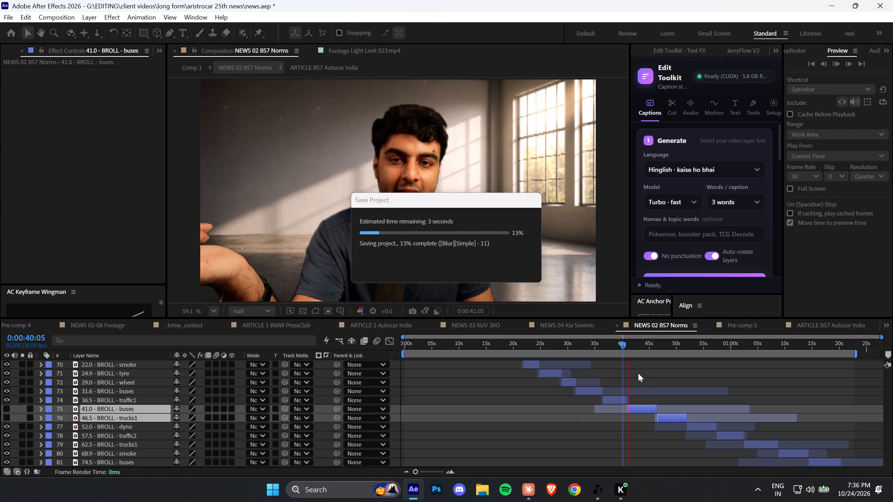
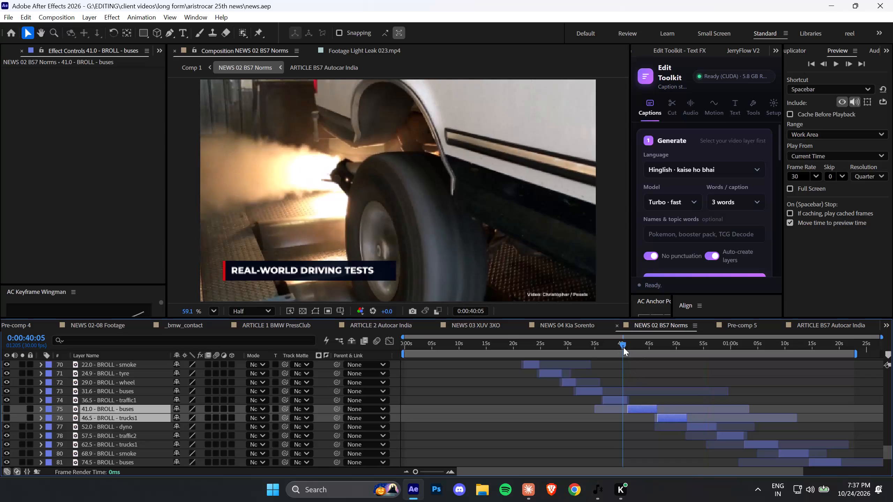
Play back from about 40 s through the REAL-WORLD DRIVING TESTS label, saving the project along the way.
key(space)
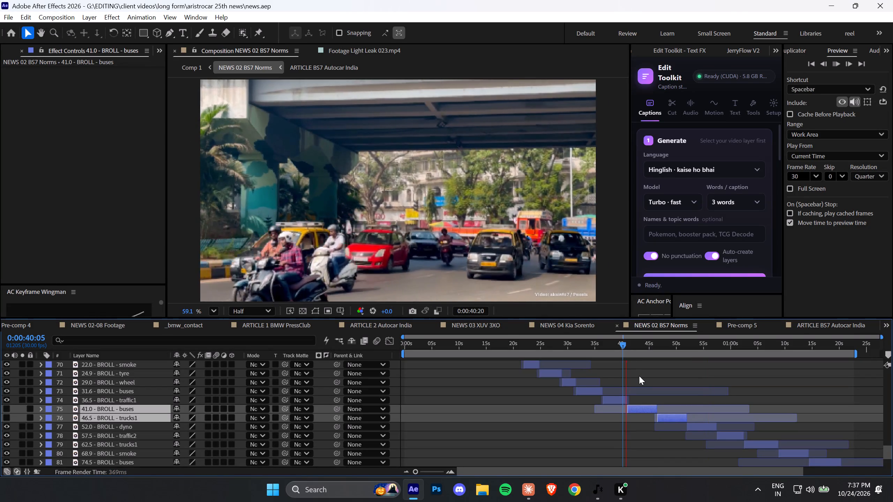
click(639, 375)
key(ctrl+s)
scroll(683, 391, up, 1)
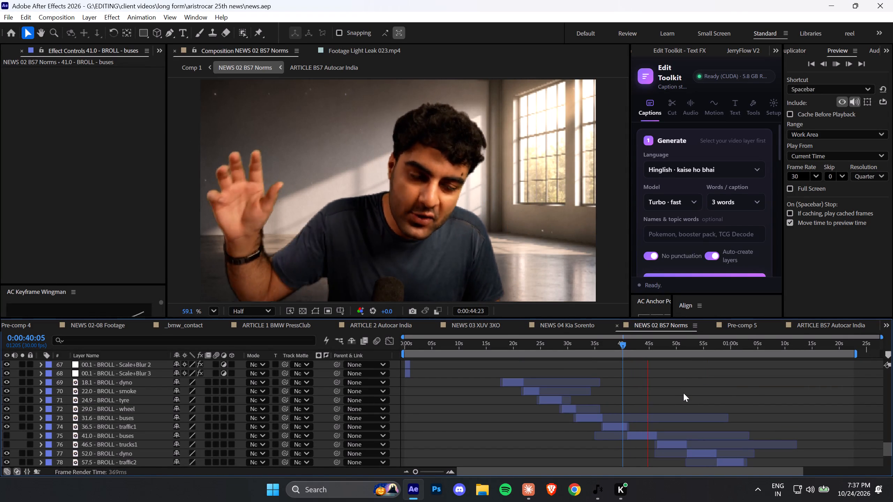
key(ctrl+s)
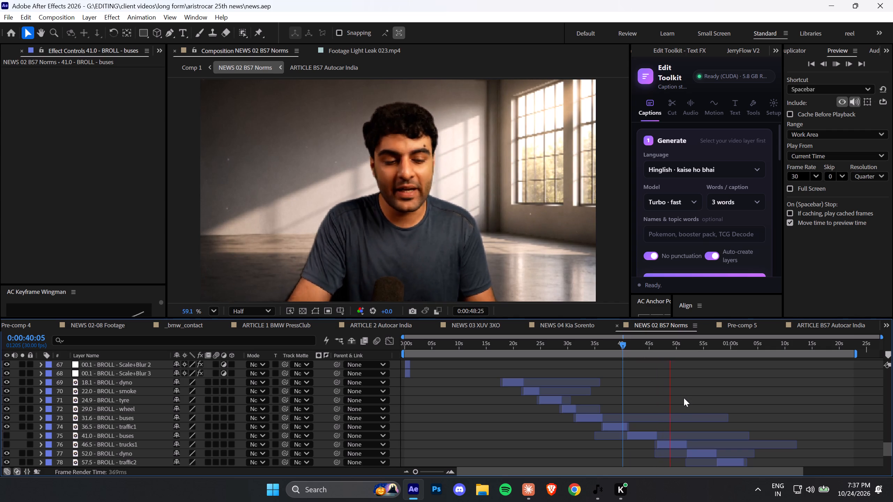
click(667, 447)
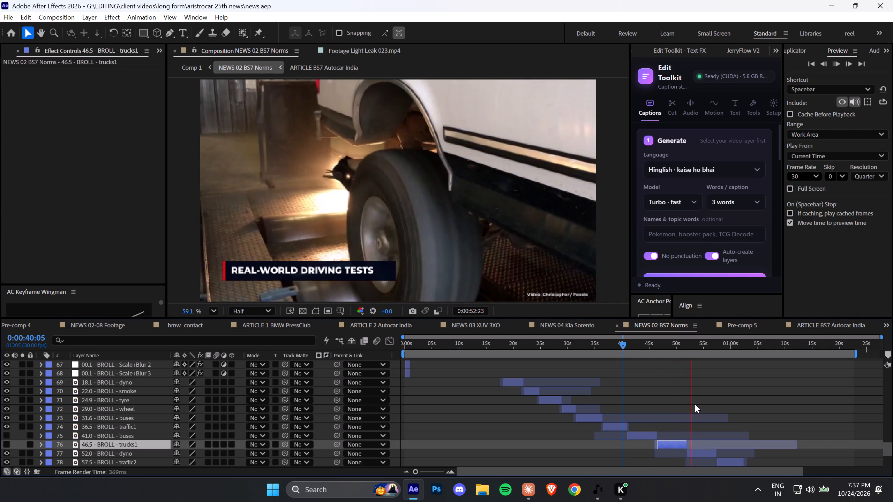
click(695, 404)
key(ctrl+s)
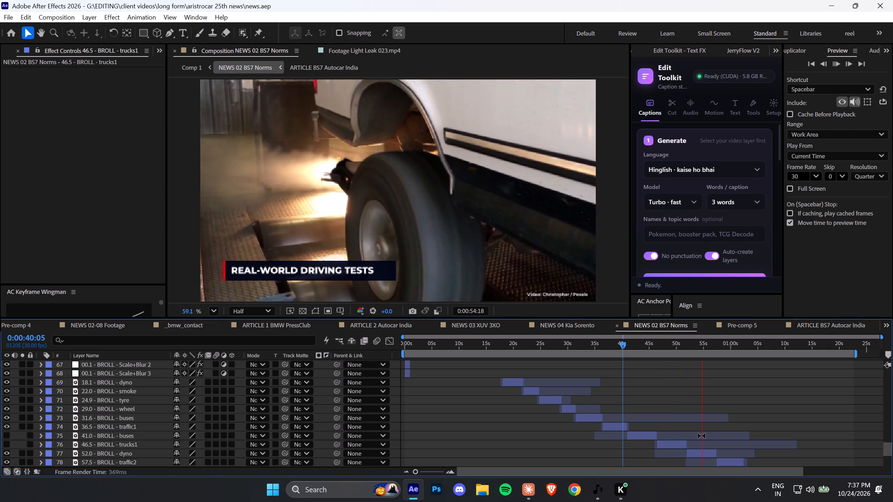
key(space)
Hide the credit, text, accent and box layers of the REAL-WORLD DRIVING TESTS label.
click(699, 454)
scroll(699, 422, up, 5)
scroll(699, 422, down, 1)
scroll(699, 422, up, 3)
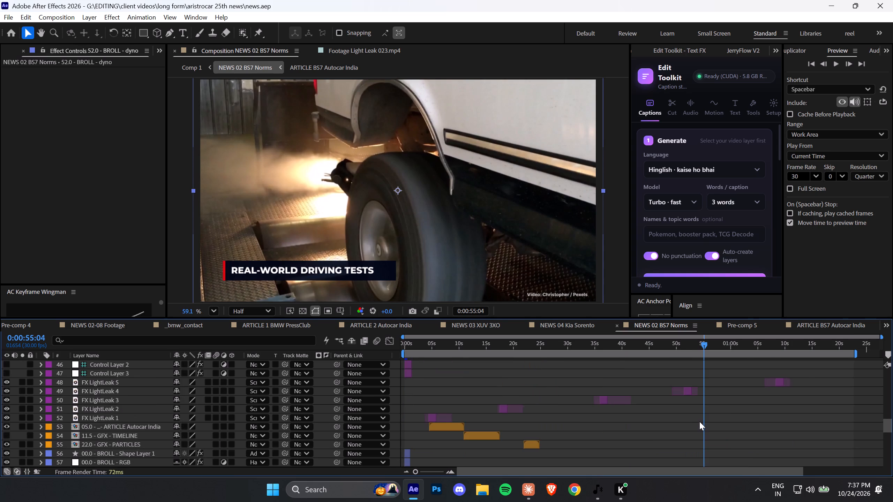
scroll(699, 421, up, 3)
scroll(700, 387, up, 1)
scroll(701, 389, down, 2)
scroll(705, 391, up, 3)
click(703, 382)
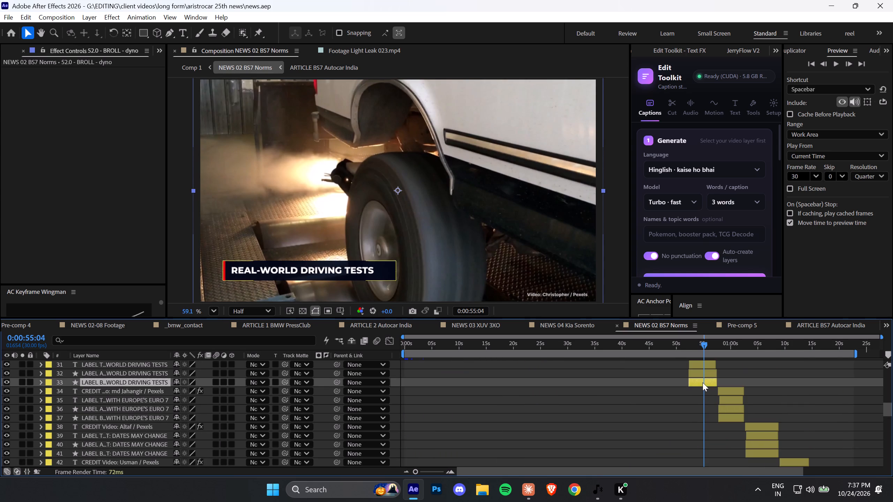
scroll(703, 379, down, 1)
scroll(703, 386, up, 2)
shift+click(701, 383)
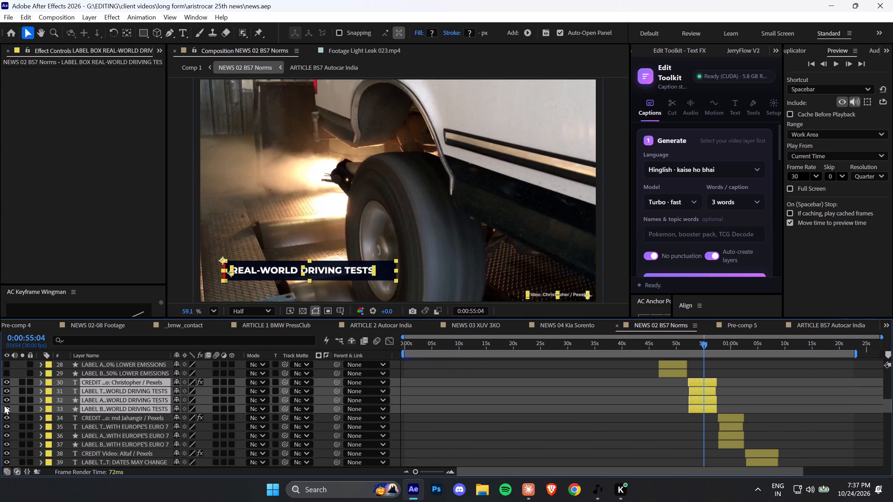
click(5, 401)
Review playback from about 55 s into the traffic shot with the ALIGNED WITH EUROPE'S EURO 7 label.
key(space)
click(728, 368)
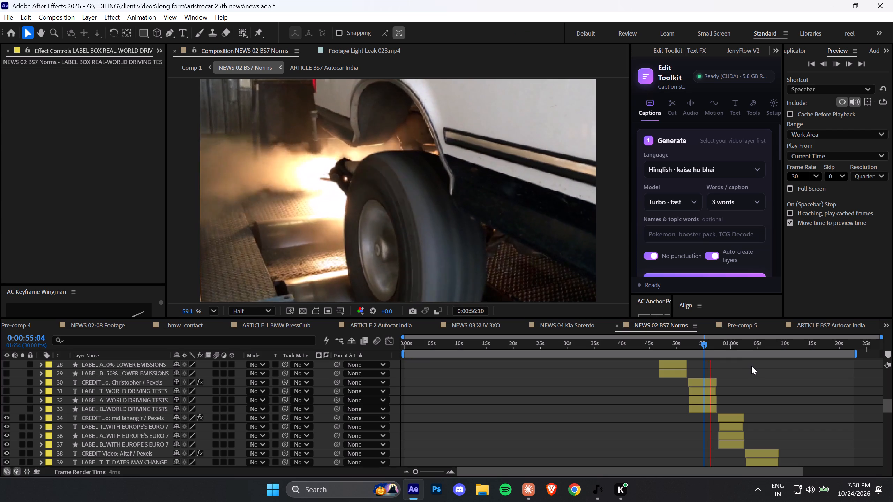
scroll(751, 366, up, 1)
scroll(751, 366, down, 2)
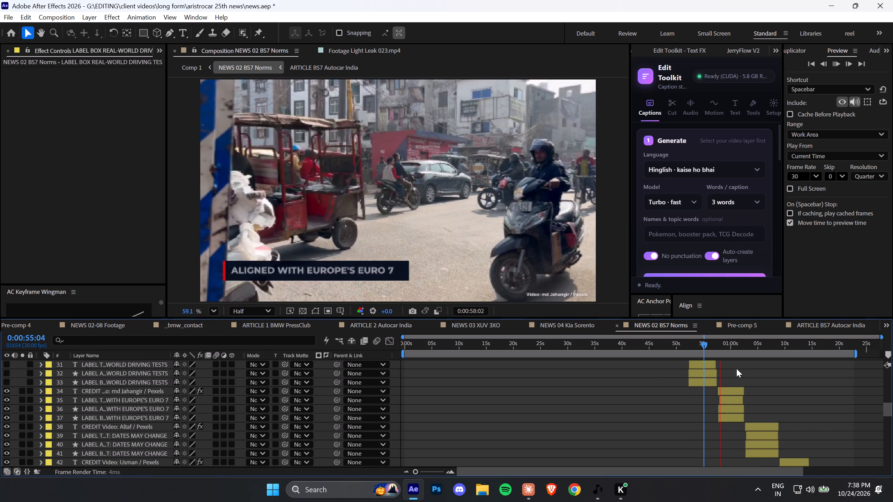
drag(706, 348, 728, 352)
key(space)
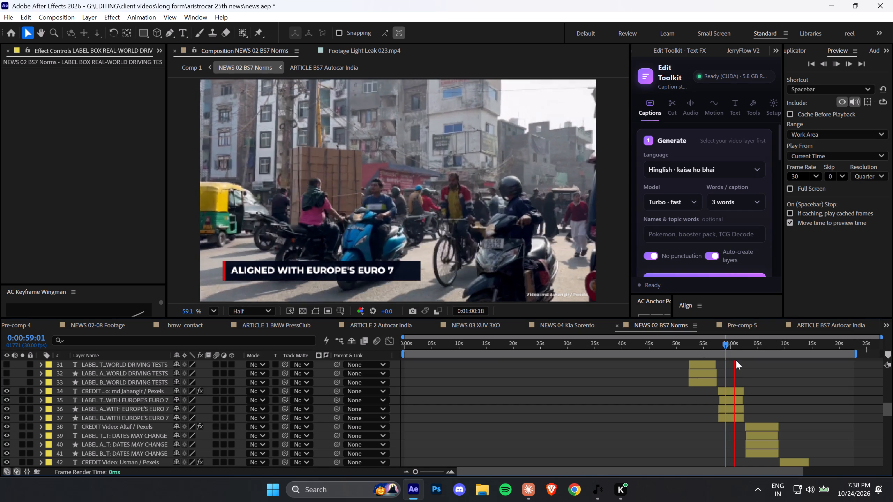
key(space)
click(724, 343)
key(space)
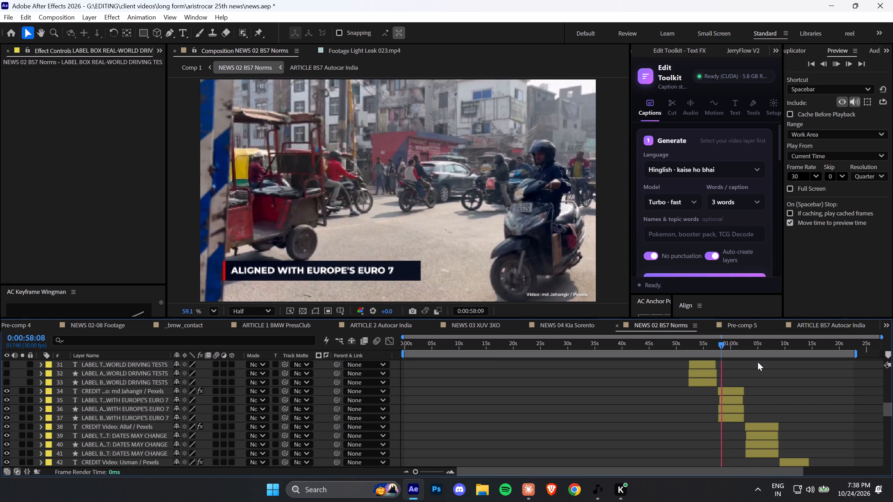
key(space)
Hide the credit, text, accent and box layers of the ALIGNED WITH EUROPE'S EURO 7 label.
click(732, 389)
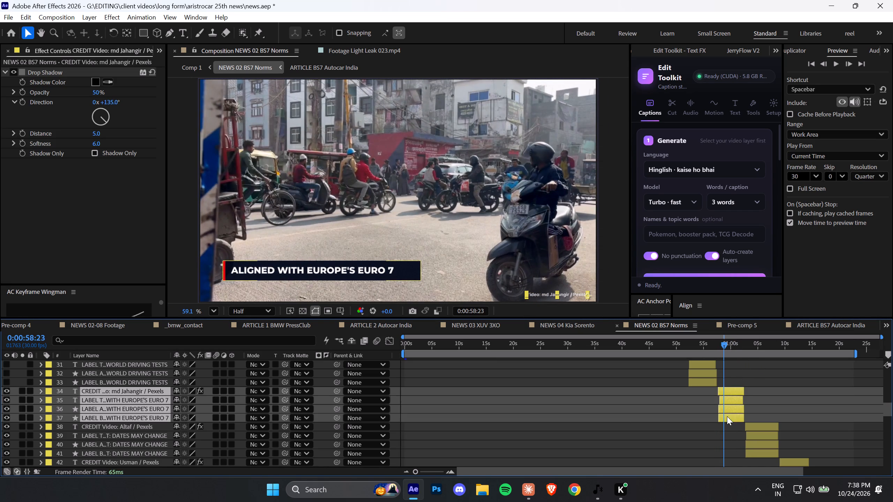
shift+click(727, 416)
click(4, 396)
Hide the 57.5 - BROLL - traffic2 layer beneath the hidden EURO 7 label.
scroll(688, 392, up, 1)
scroll(687, 393, down, 1)
scroll(687, 394, up, 1)
scroll(687, 394, down, 3)
scroll(700, 392, up, 1)
scroll(700, 392, down, 7)
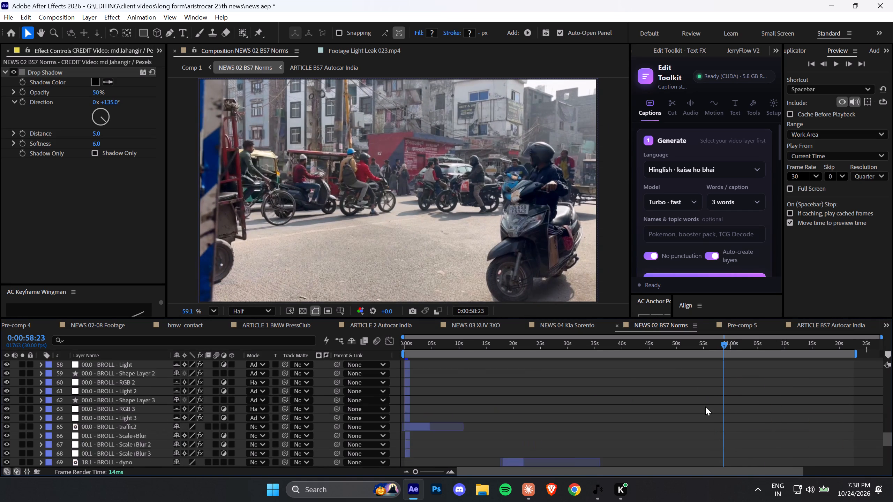
scroll(705, 406, down, 2)
scroll(706, 407, up, 1)
scroll(706, 407, down, 4)
scroll(711, 407, up, 1)
scroll(712, 407, down, 1)
scroll(712, 407, up, 1)
scroll(723, 421, down, 2)
click(729, 411)
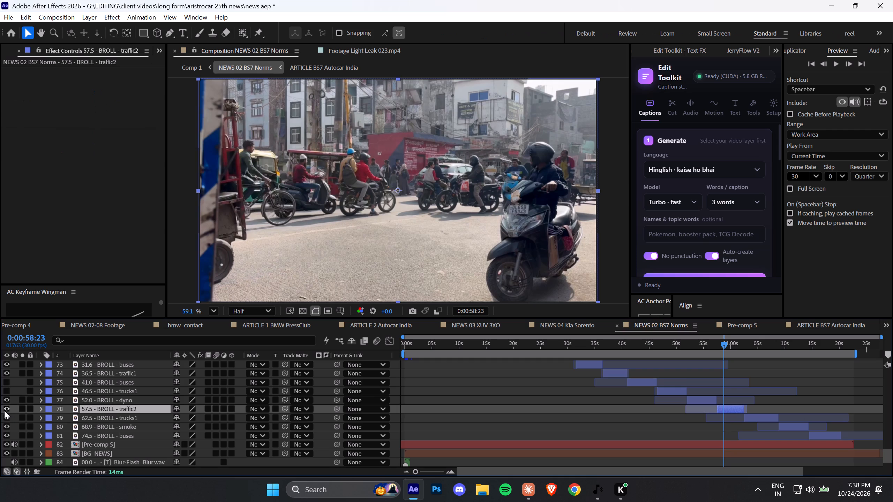
click(4, 410)
Play back from about 57 s through the STILL A DRAFT: DATES MAY CHANGE label and save the project.
key(space)
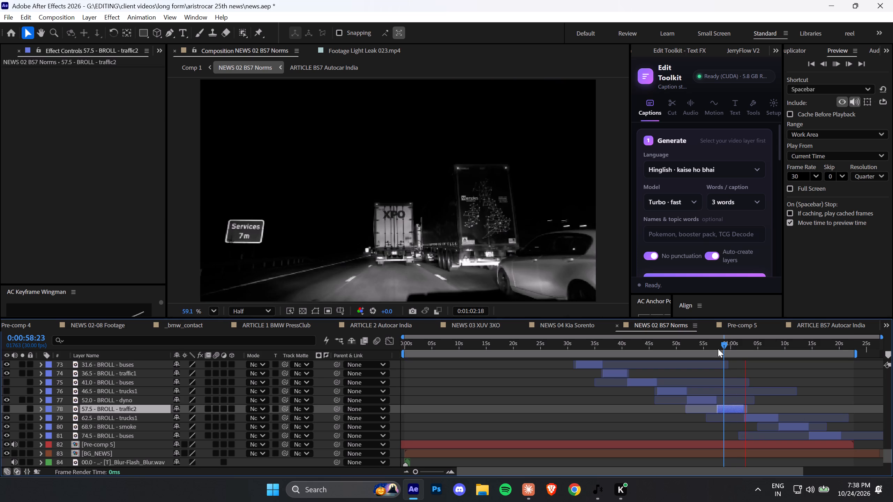
click(719, 345)
key(space)
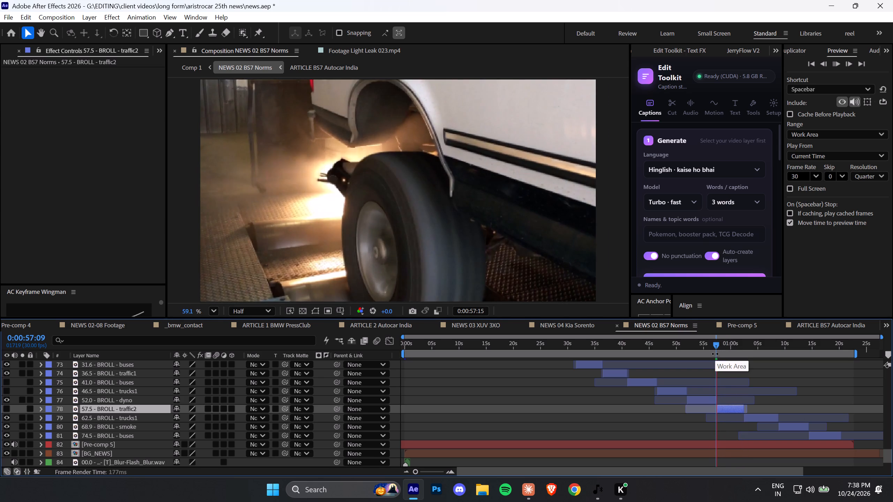
click(763, 373)
key(ctrl+s)
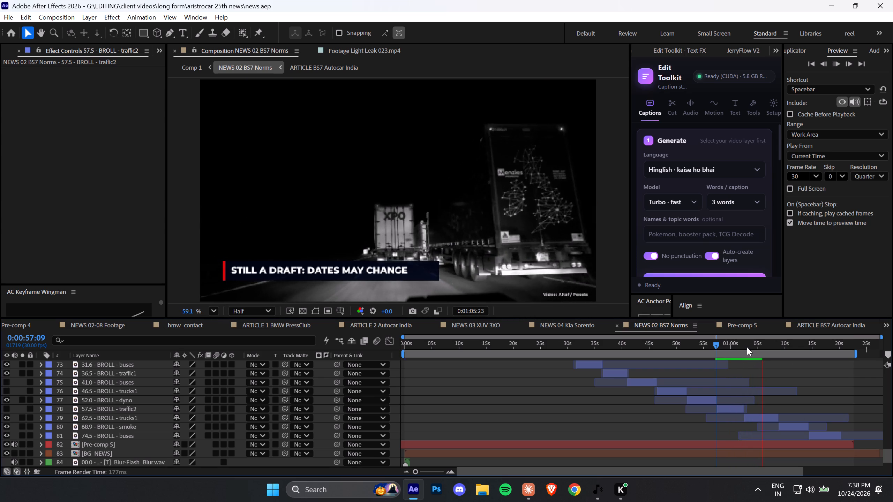
drag(744, 347, 751, 350)
key(space)
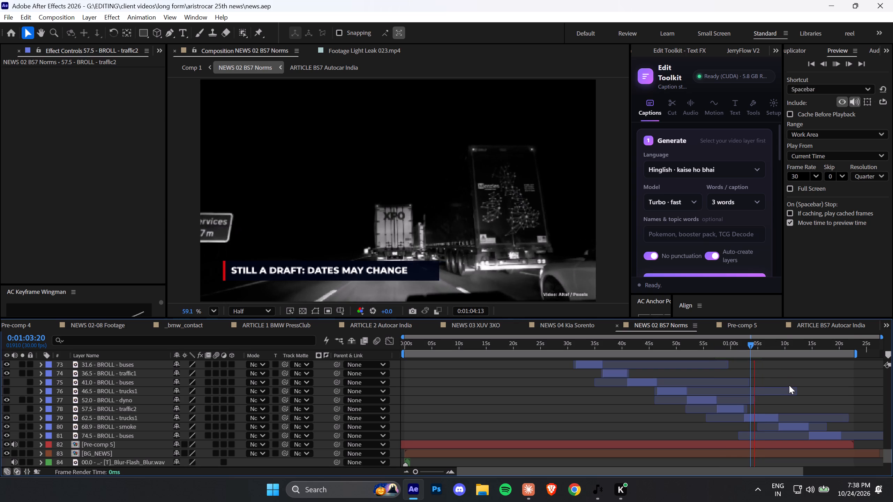
key(space)
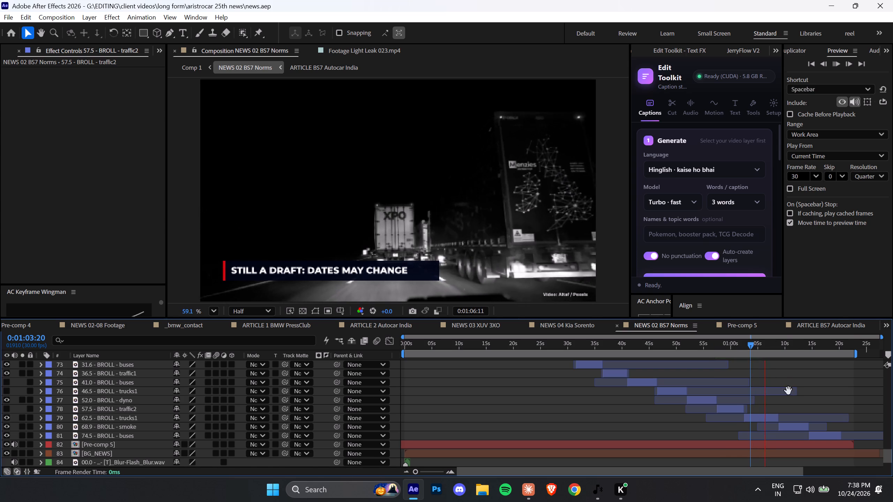
Hide the credit, text, accent and box layers of the STILL A DRAFT: DATES MAY CHANGE label, and briefly preview.
scroll(787, 389, up, 2)
scroll(787, 389, down, 1)
scroll(787, 389, up, 1)
scroll(787, 389, down, 1)
scroll(787, 389, up, 1)
scroll(787, 387, down, 1)
scroll(787, 386, up, 6)
scroll(785, 386, down, 1)
scroll(785, 386, up, 4)
scroll(783, 385, down, 1)
scroll(783, 385, up, 3)
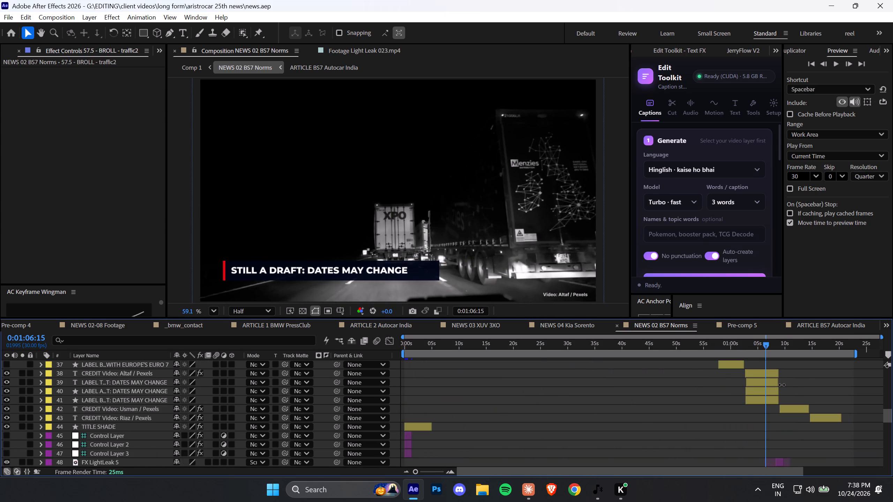
click(762, 400)
shift+click(764, 376)
click(4, 374)
key(space)
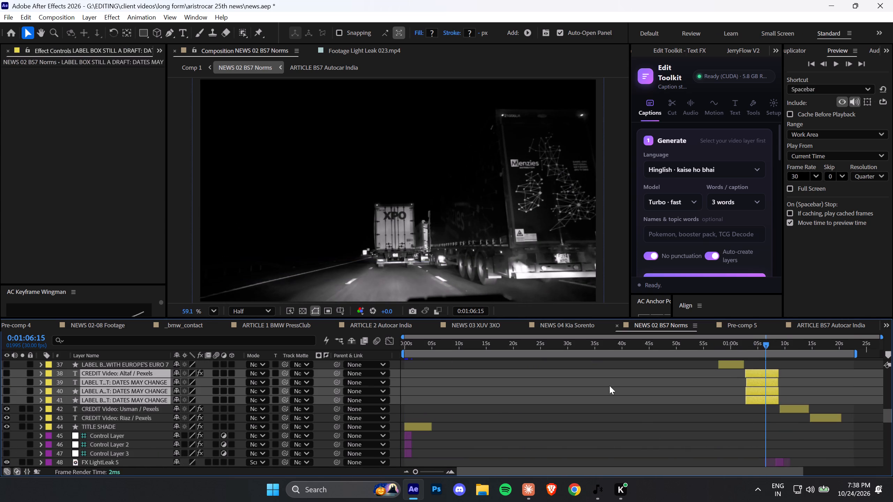
click(750, 423)
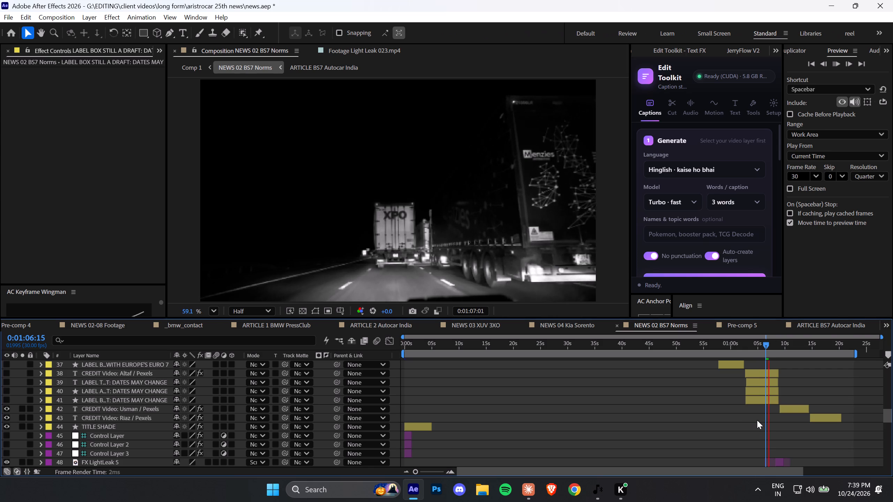
key(space)
Hide the 62.5 - BROLL - trucks1 layer beneath the hidden STILL A DRAFT label.
scroll(764, 401, down, 1)
scroll(764, 402, up, 2)
scroll(764, 406, down, 15)
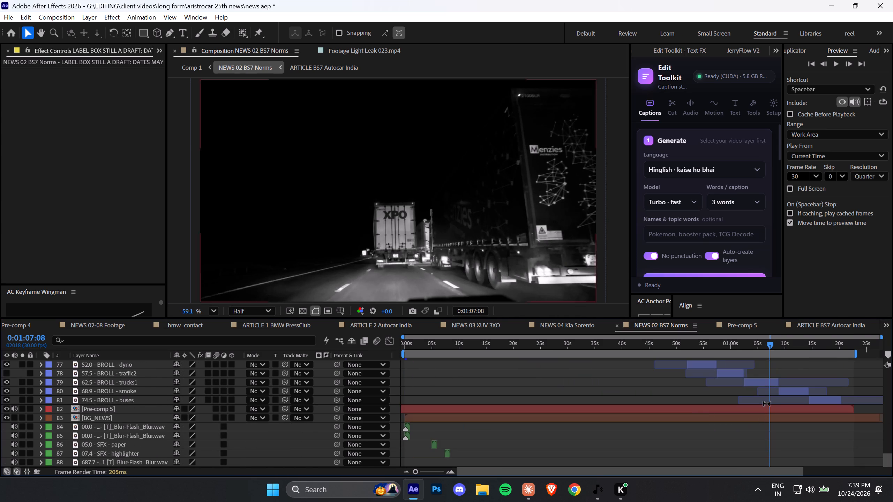
click(767, 380)
click(5, 385)
Play back the presenter-to-smoke B-roll transition from about 1:07, saving the project along the way.
key(space)
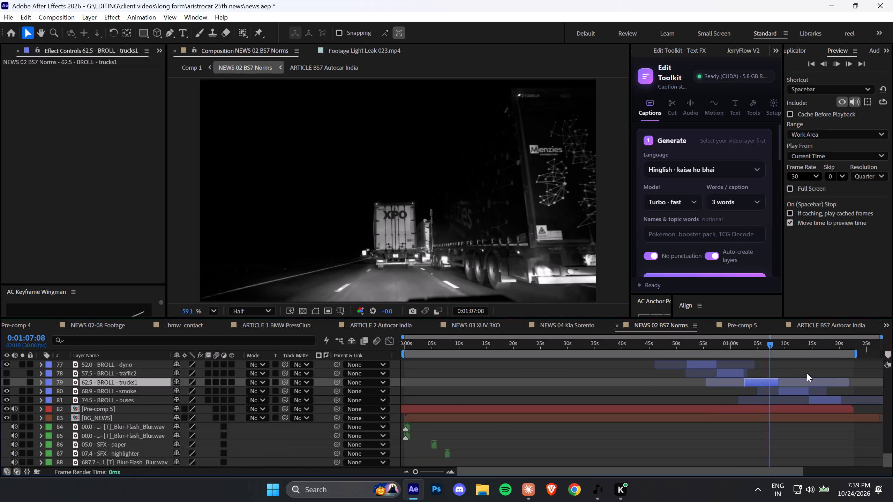
click(799, 371)
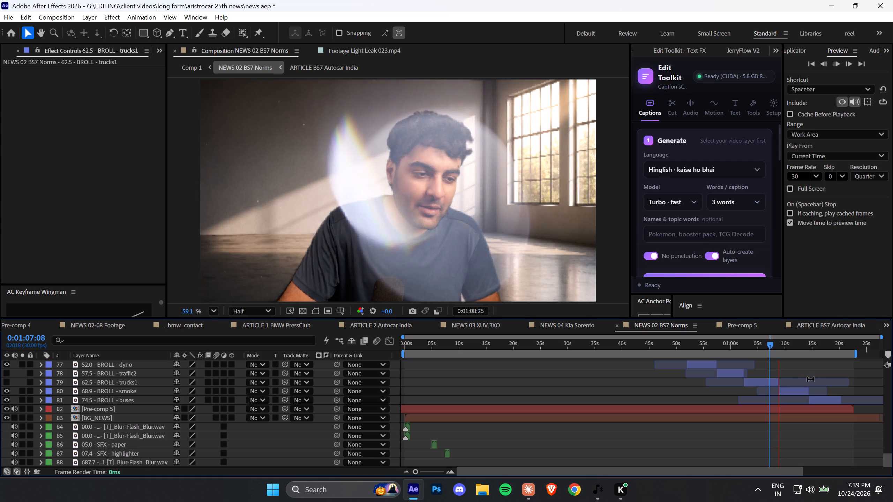
key(ctrl+s)
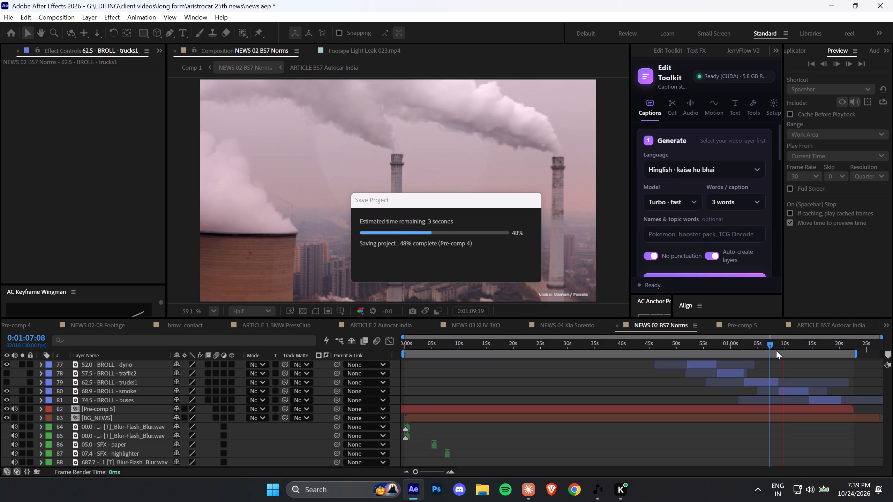
click(768, 347)
key(space)
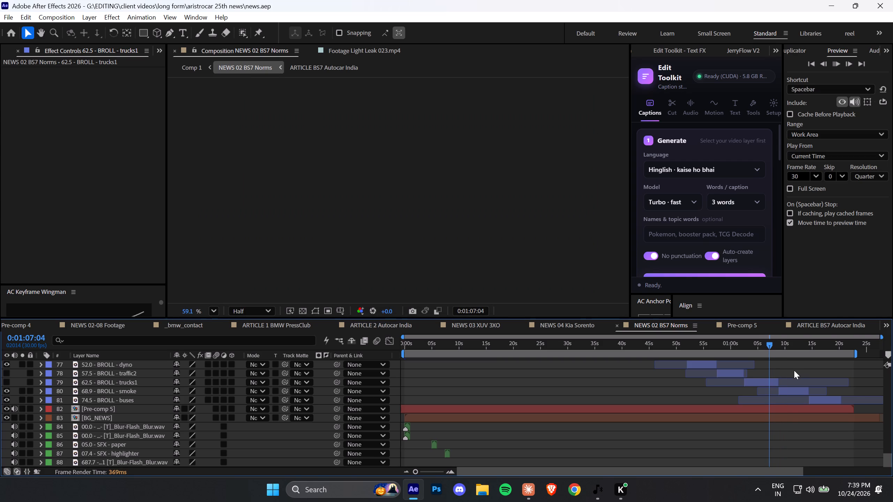
click(796, 371)
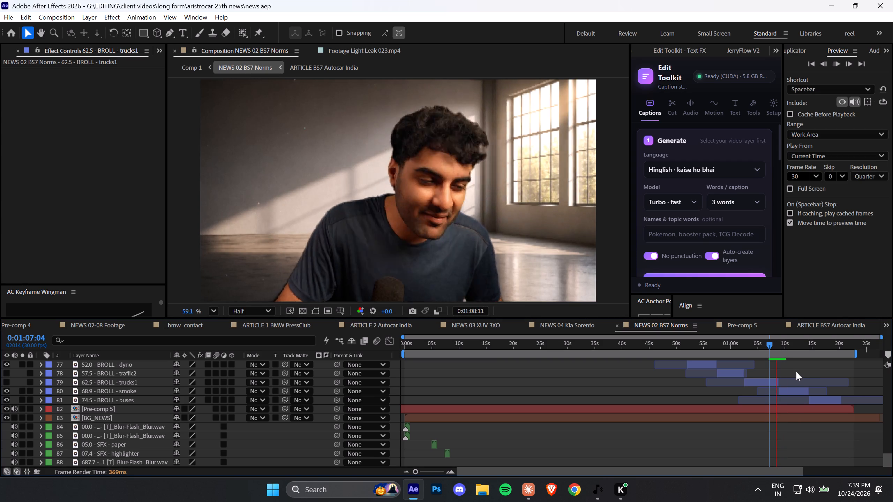
key(ctrl+s)
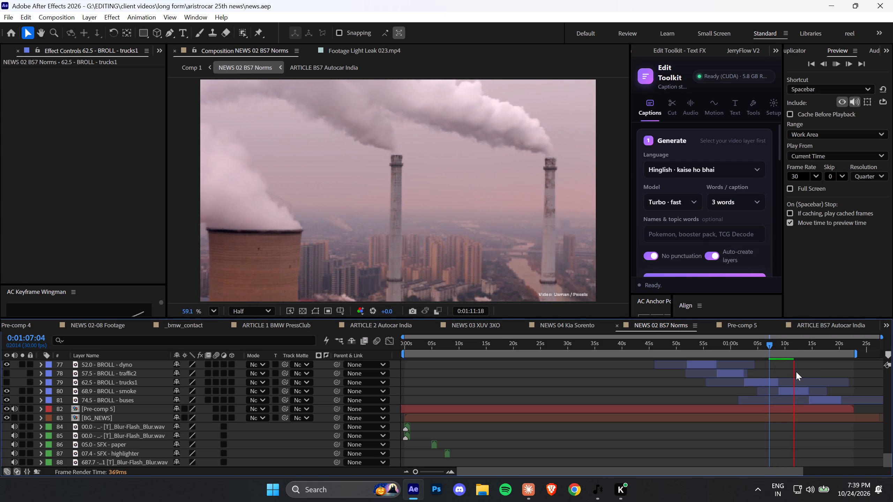
key(space)
Move the 68.9 - BROLL - smoke layer earlier so it starts at about 1:03.
drag(798, 391, 760, 387)
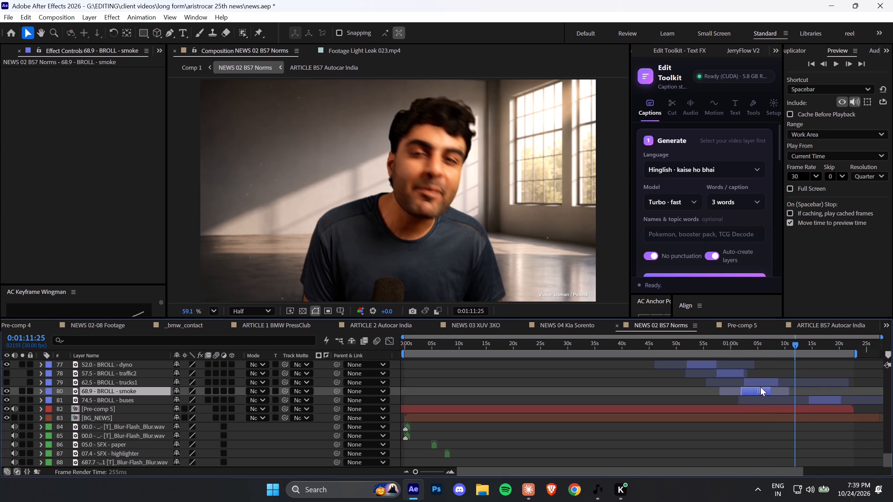
drag(760, 387, 767, 389)
drag(767, 389, 768, 389)
Move the 68.9 - BROLL - smoke layer earlier so it starts at about 1:02:10, and preview the cut into it.
click(753, 353)
click(749, 345)
key(space)
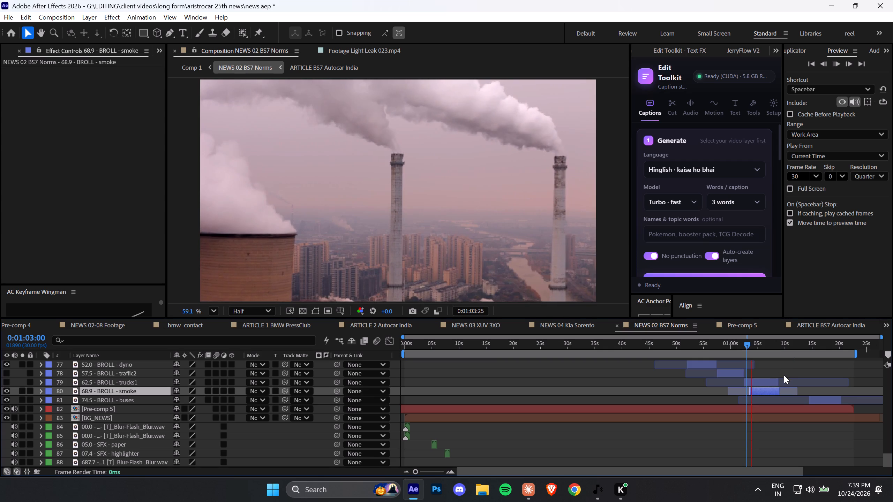
drag(749, 345, 746, 345)
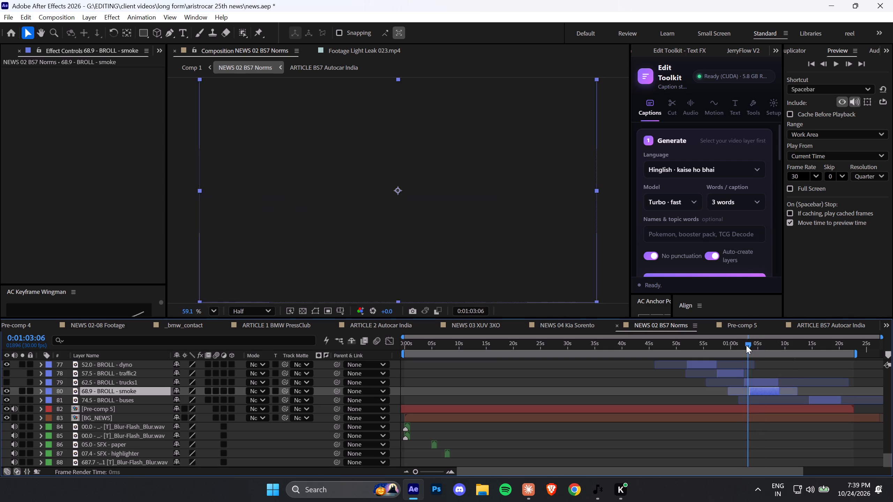
drag(746, 345, 746, 345)
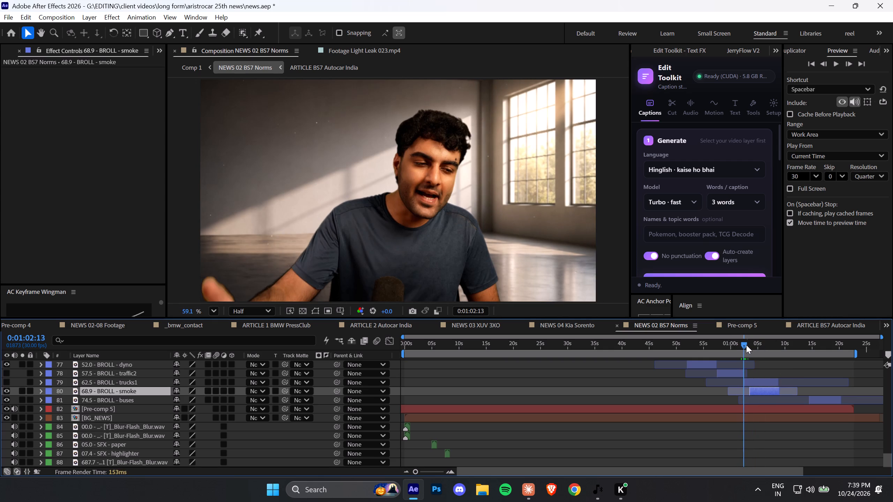
drag(746, 345, 746, 345)
drag(763, 391, 756, 389)
key(space)
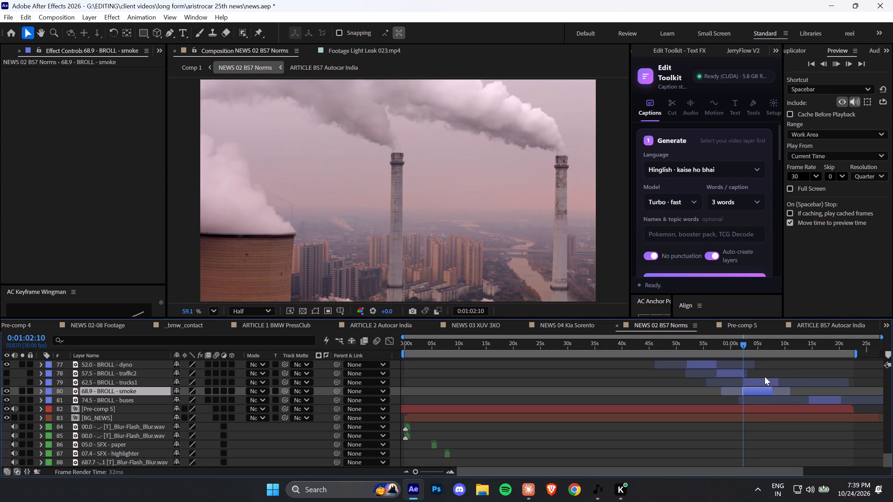
drag(743, 345, 738, 346)
key(space)
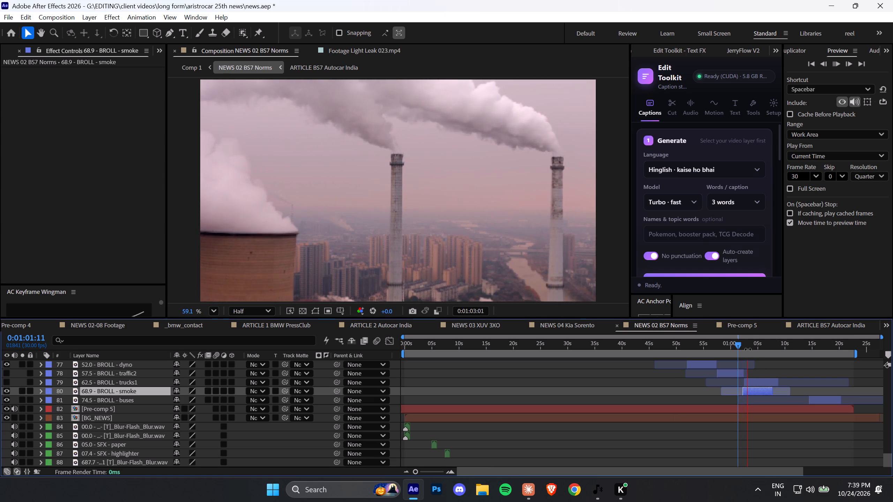
Preview from about 1:07, hide the FX LightLeak 5 layer over the presenter, and save the project.
drag(749, 346, 771, 350)
key(space)
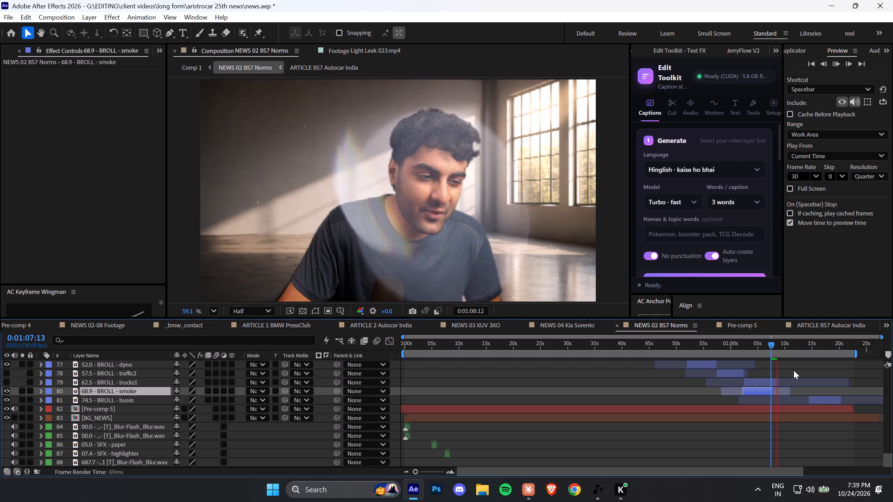
scroll(792, 390, up, 6)
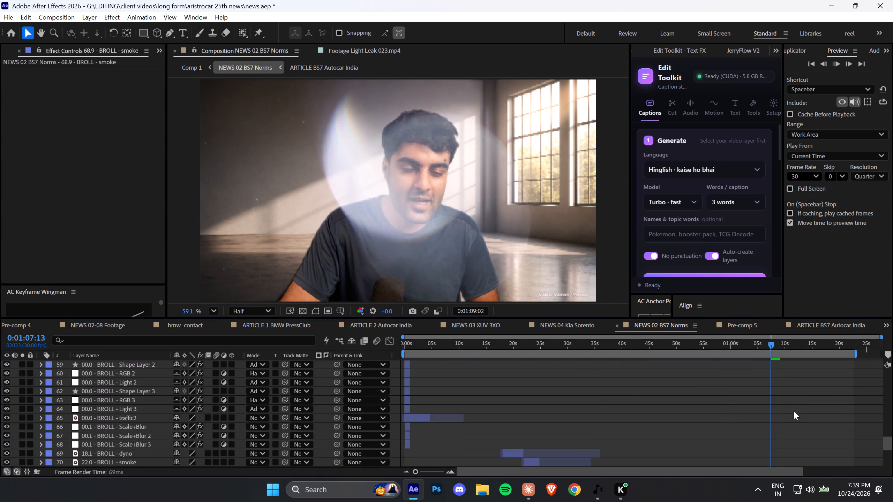
scroll(794, 411, up, 2)
scroll(795, 411, down, 1)
scroll(796, 411, up, 3)
scroll(796, 413, down, 1)
scroll(796, 413, up, 1)
scroll(779, 375, down, 1)
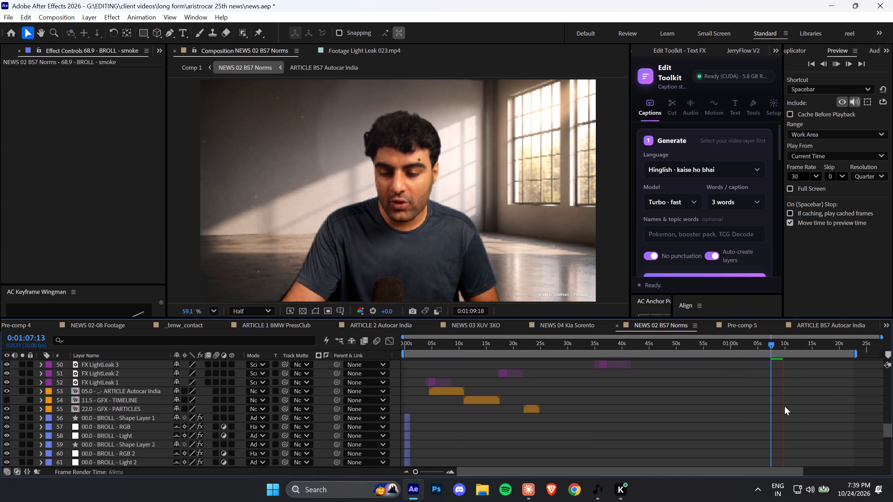
scroll(786, 405, up, 5)
scroll(787, 405, down, 3)
click(780, 400)
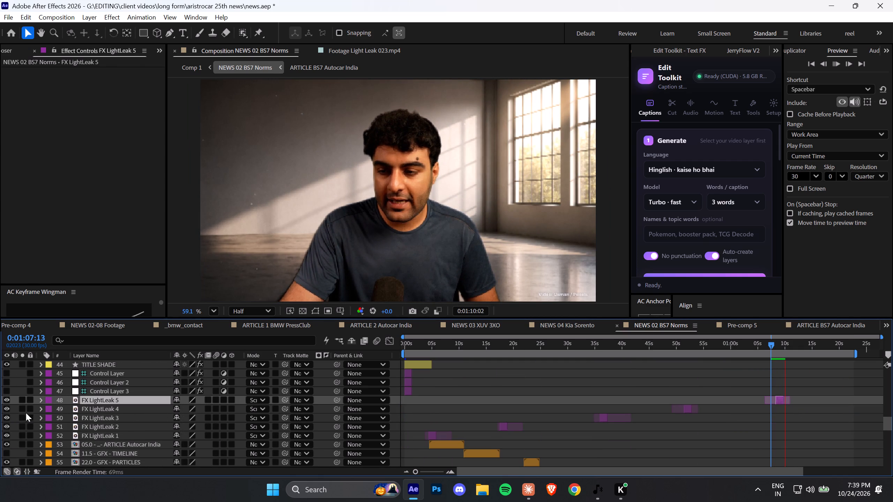
click(7, 402)
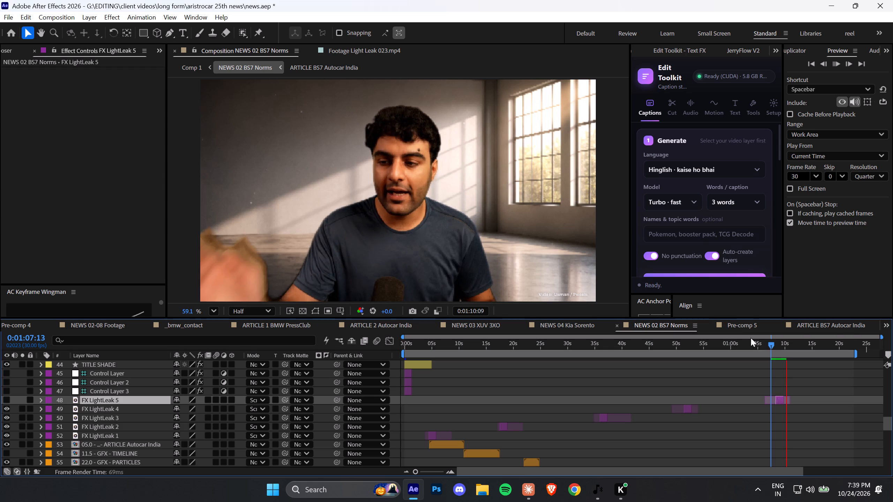
click(802, 381)
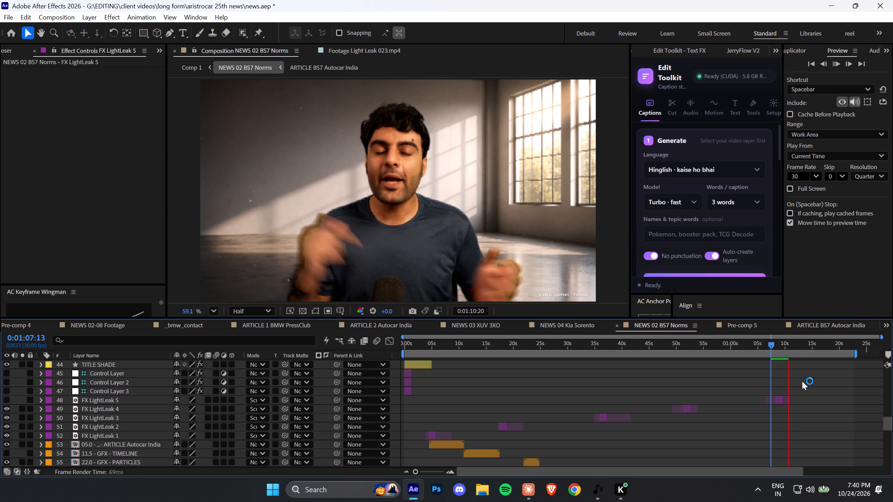
key(ctrl+s)
Continue the preview and hide the 74.5 - BROLL - buses layer that starts at about 1:14, saving the project along the way.
scroll(801, 381, down, 3)
scroll(804, 388, up, 1)
scroll(804, 388, down, 1)
scroll(804, 388, up, 1)
scroll(804, 388, down, 1)
scroll(804, 388, up, 1)
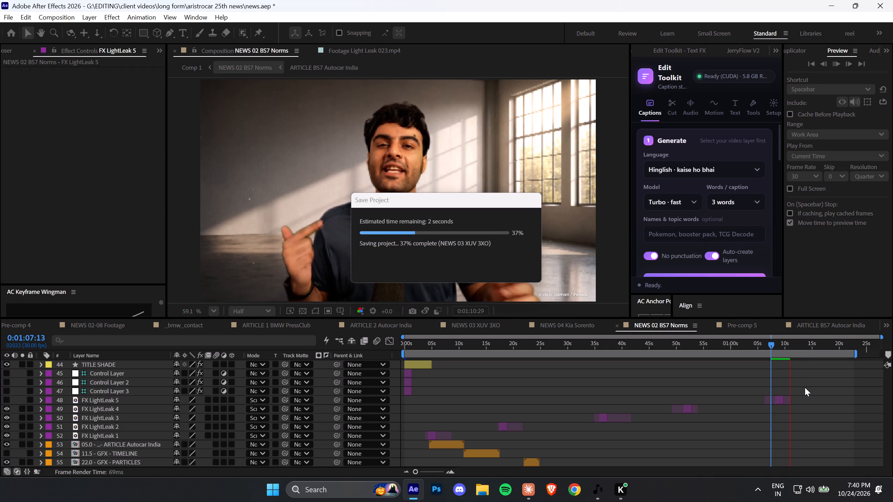
scroll(805, 387, down, 1)
scroll(805, 388, up, 1)
scroll(805, 388, down, 5)
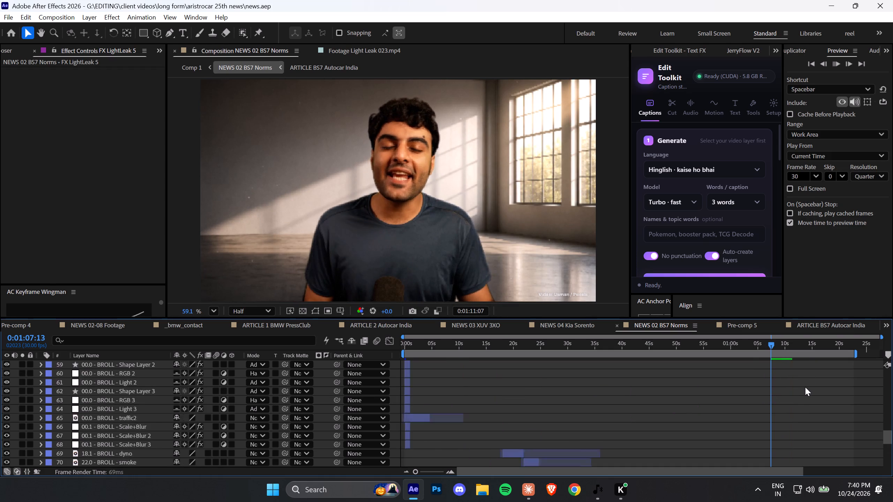
scroll(805, 387, down, 8)
key(ctrl+s)
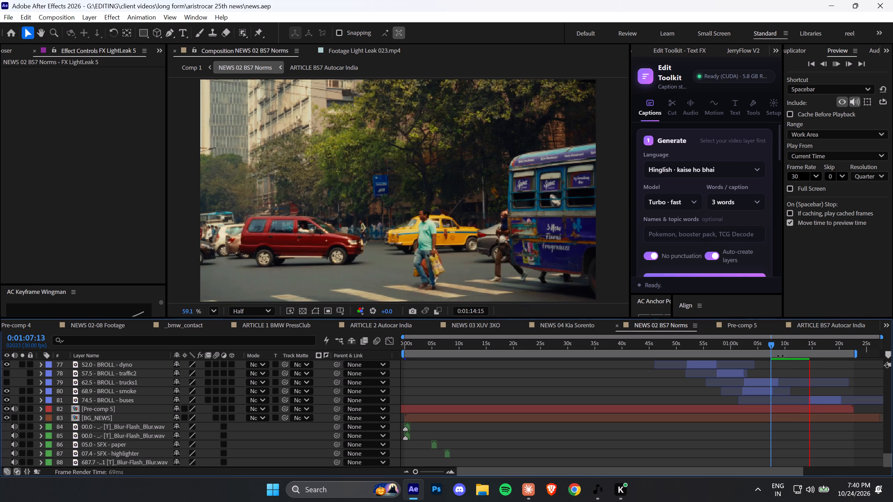
click(815, 397)
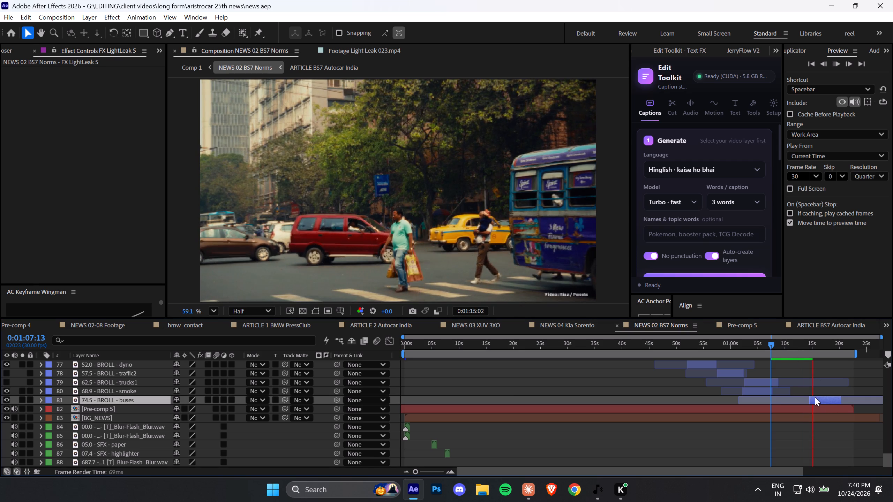
click(9, 398)
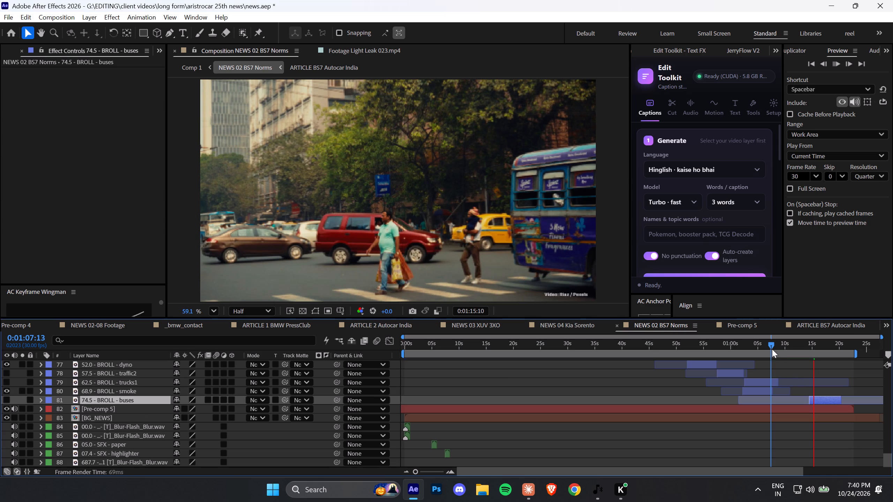
Play back the comp's ending from about 1:07 and again from about 1:20, saving the project along the way.
click(772, 349)
key(space)
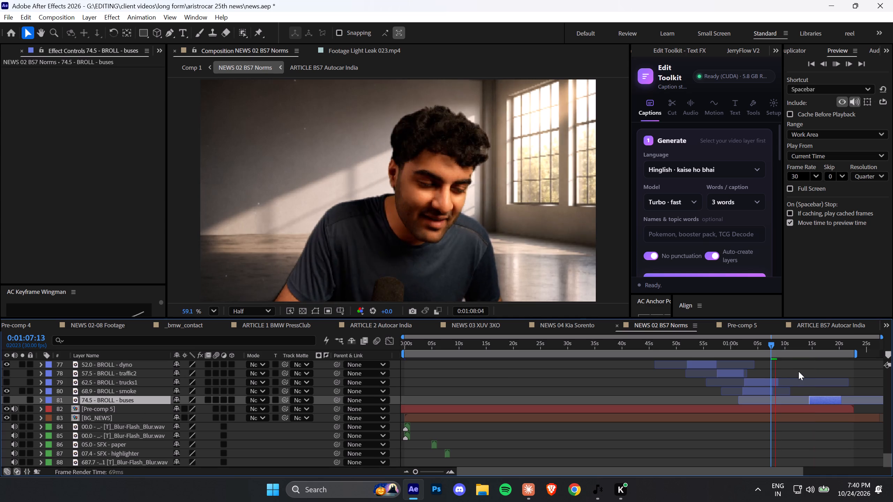
click(800, 372)
key(ctrl+s)
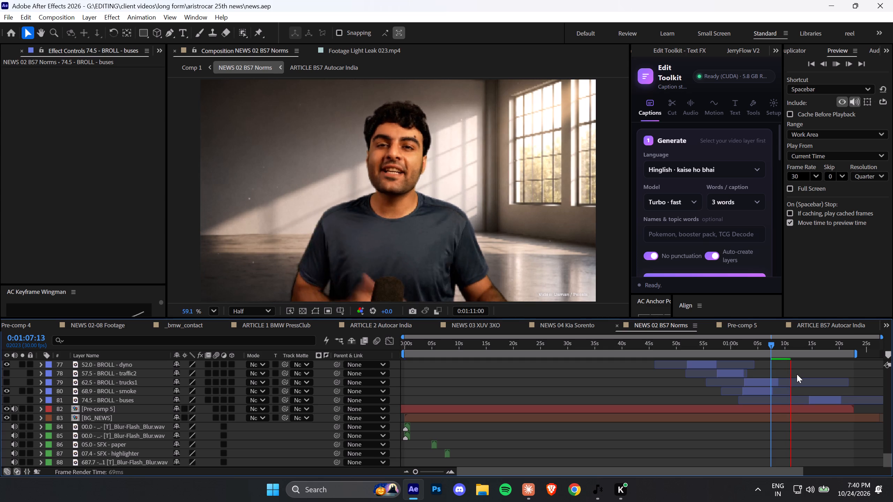
key(ctrl+s)
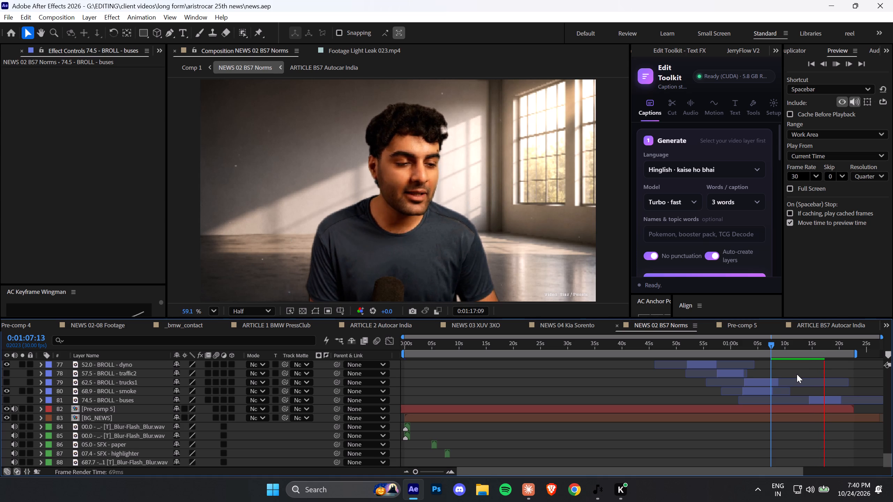
click(768, 350)
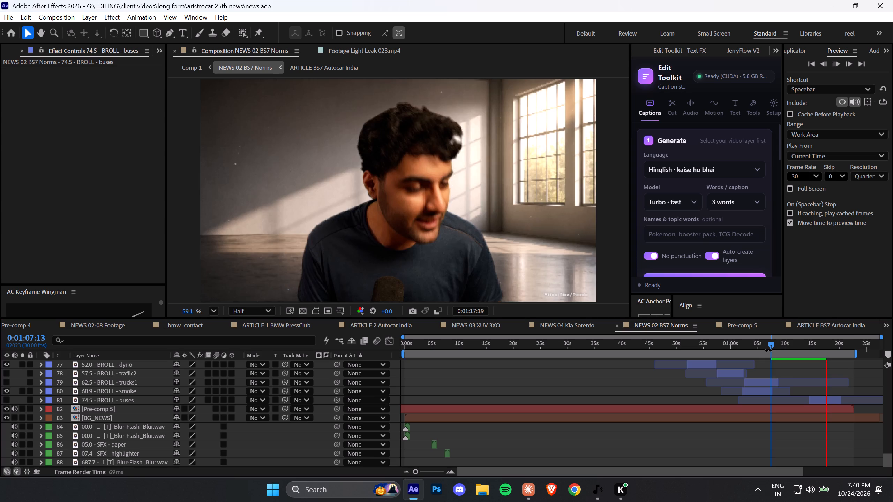
key(space)
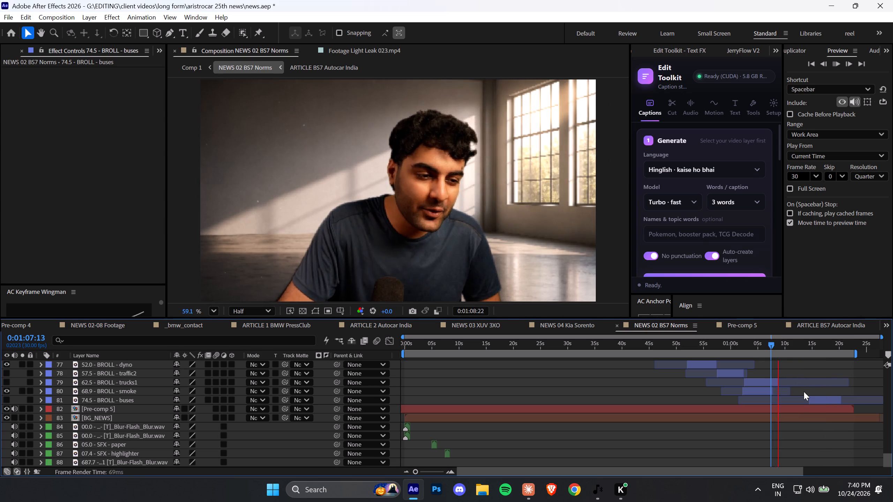
click(804, 391)
key(ctrl+s)
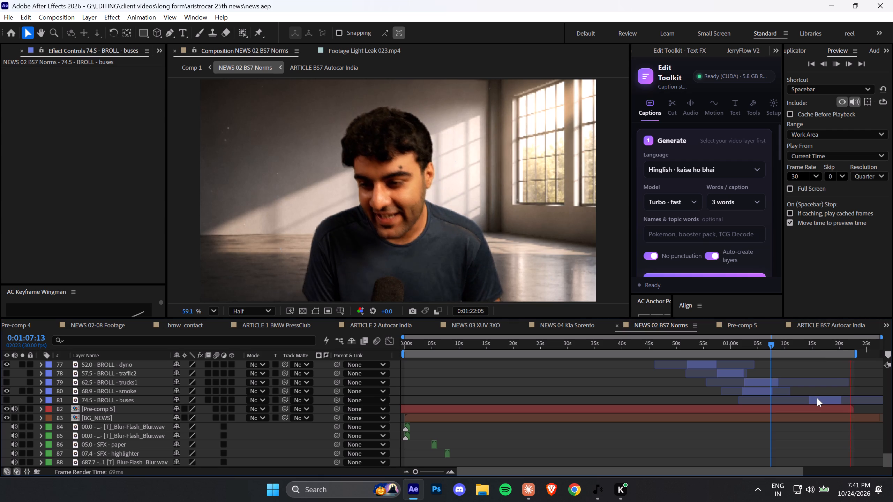
drag(833, 343, 840, 346)
key(space)
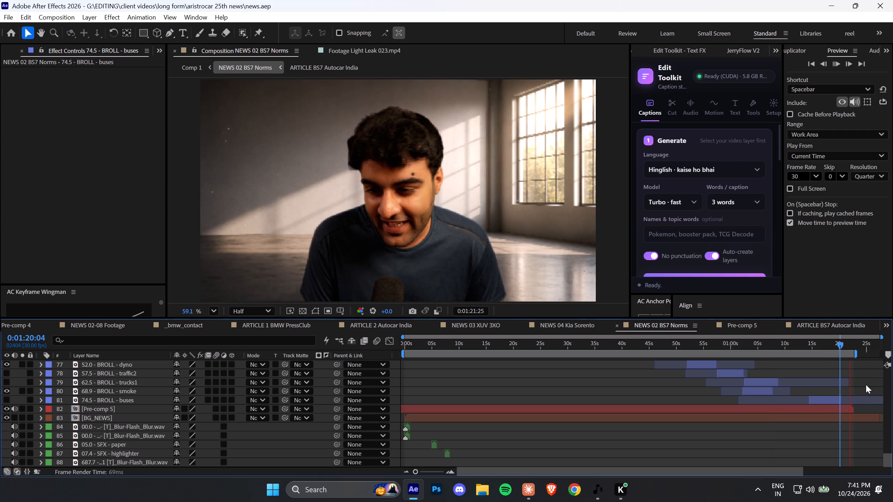
key(ctrl+s)
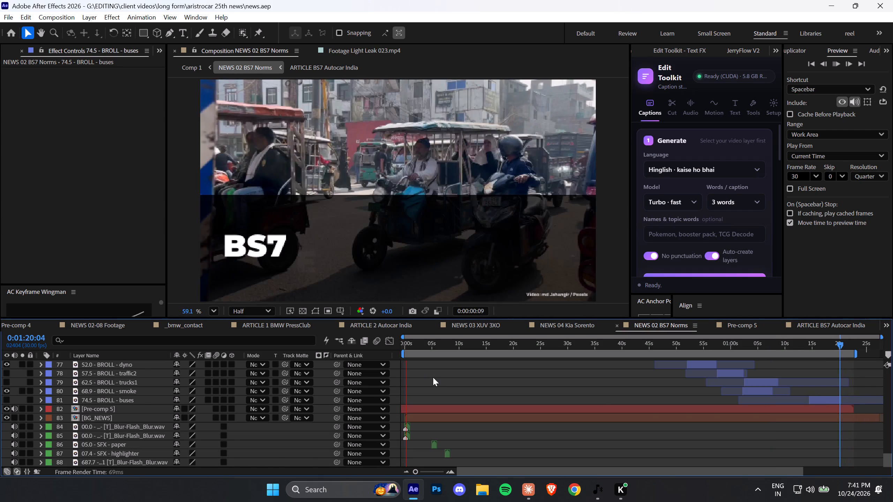
Play back the NEWS 02 BS7 Norms comp from its first frame to review the opening title, and save the project.
scroll(433, 379, up, 9)
scroll(435, 381, down, 1)
scroll(435, 381, up, 3)
scroll(430, 380, down, 1)
scroll(430, 380, up, 4)
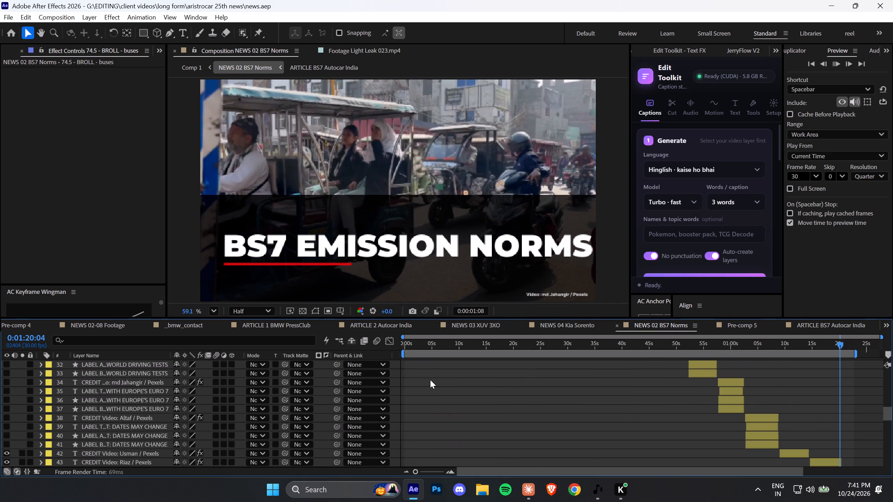
scroll(430, 380, up, 4)
drag(412, 342, 380, 338)
key(space)
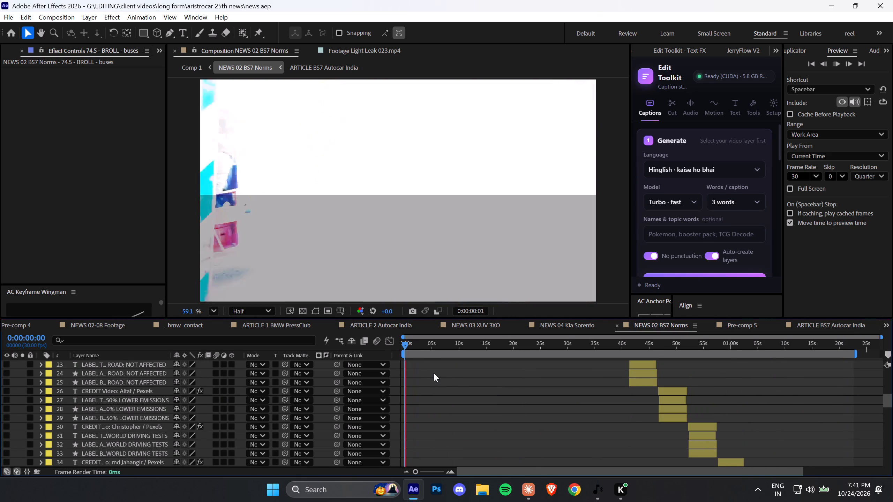
key(ctrl+s)
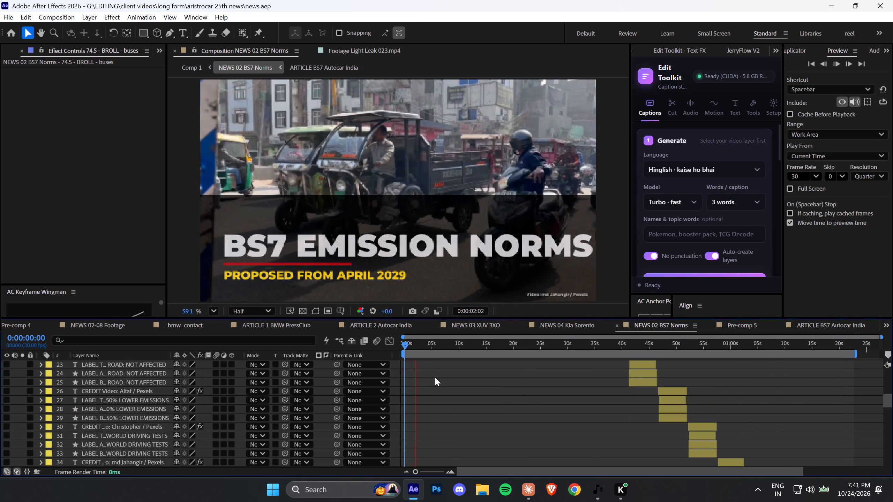
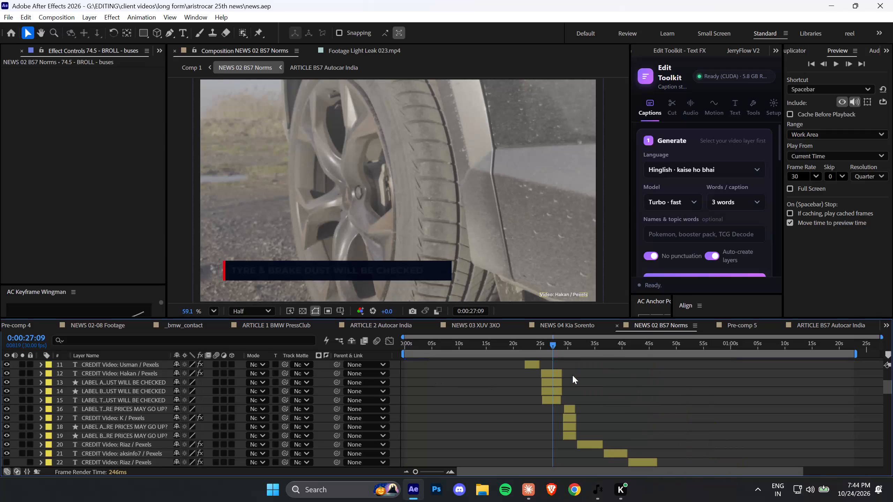
Move the TYRE & BRAKE DUST WILL BE CHECKED label text layer above its label bar layers and preview from 0:00:27:09.
click(550, 399)
drag(122, 400, 116, 404)
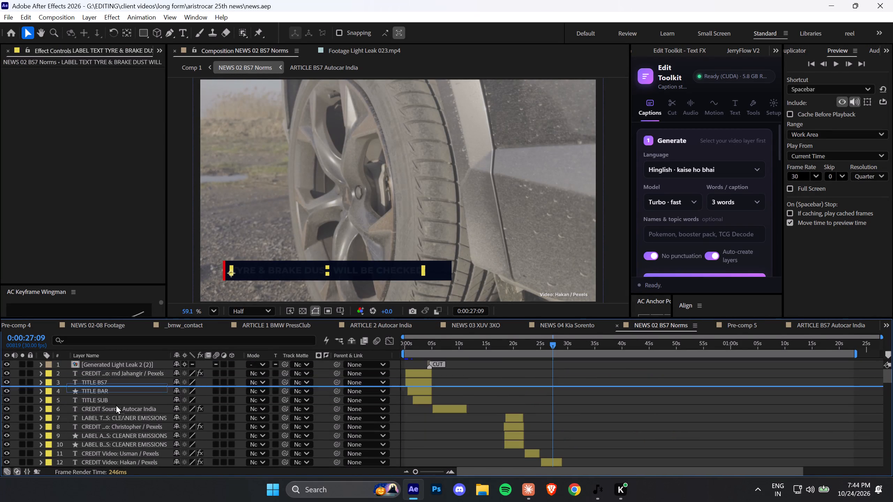
drag(116, 404, 113, 457)
key(space)
click(581, 408)
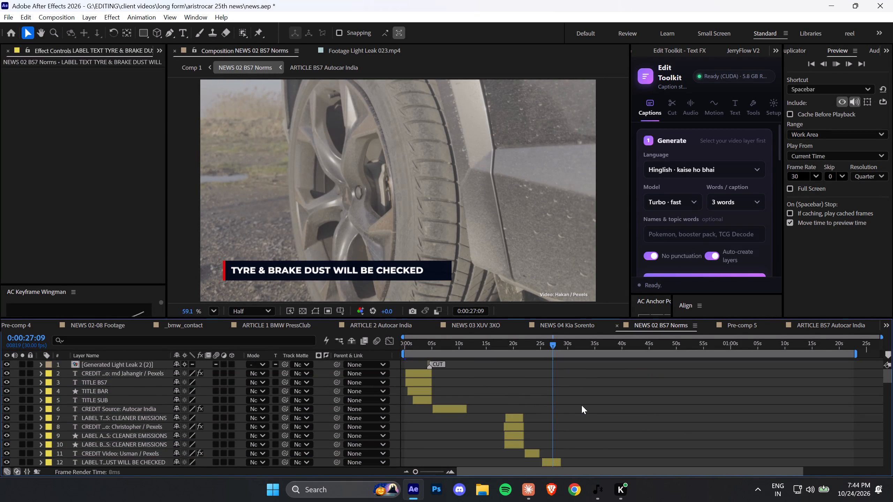
scroll(581, 405, down, 3)
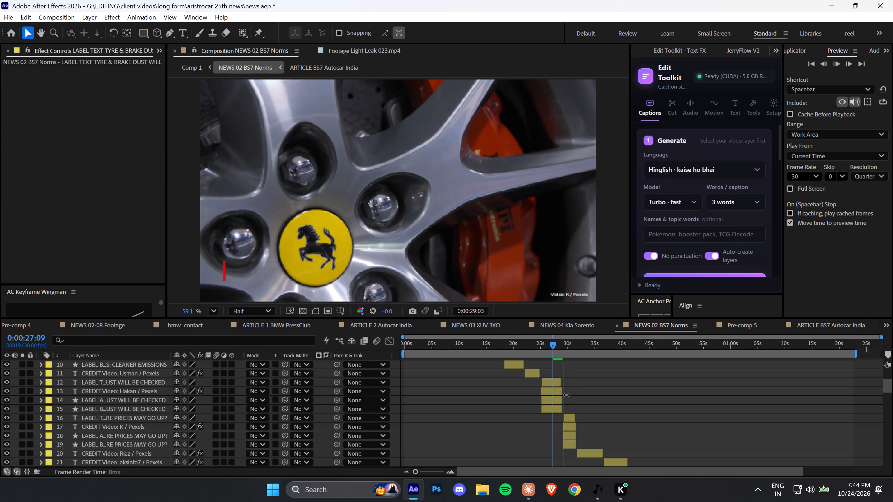
click(488, 486)
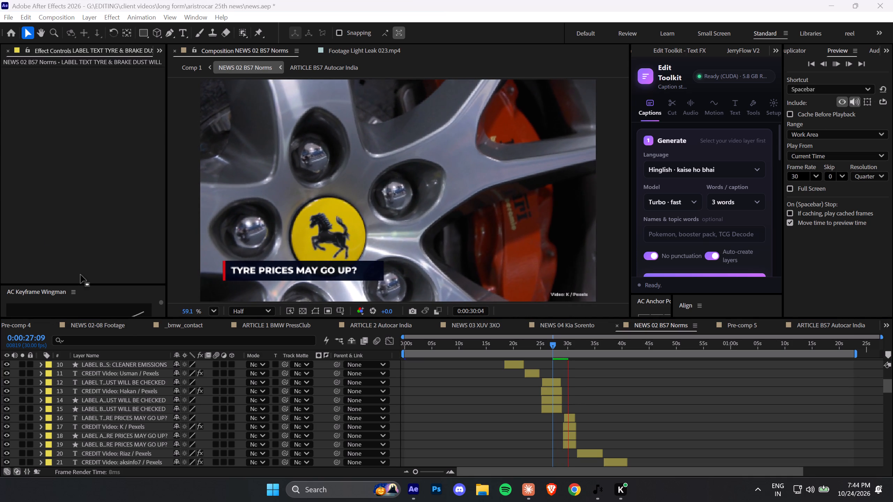
click(47, 276)
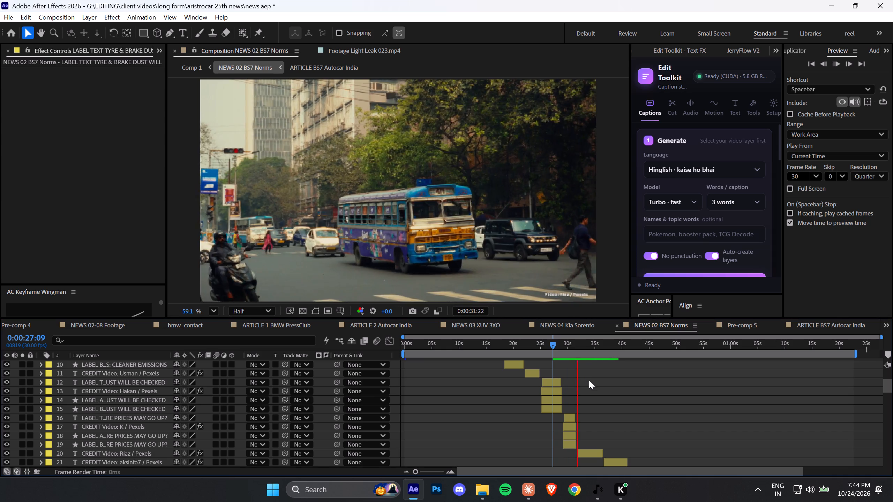
scroll(592, 382, down, 2)
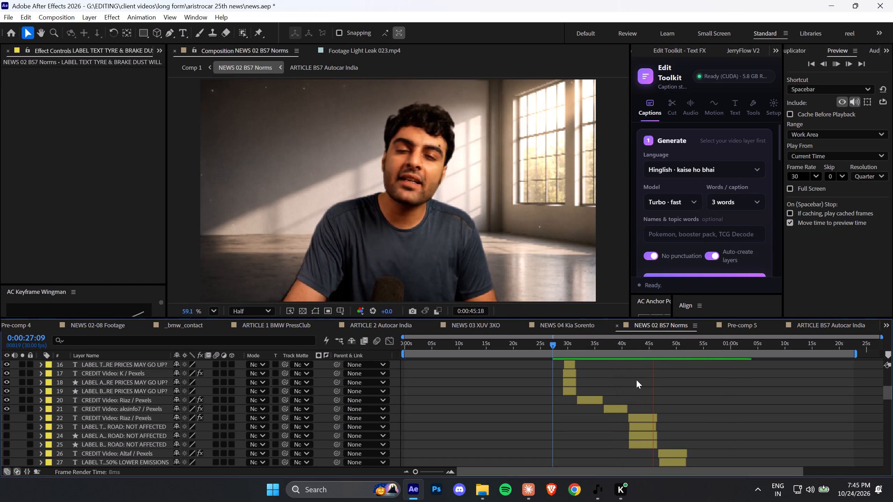
scroll(636, 380, down, 1)
scroll(636, 380, up, 1)
scroll(636, 380, down, 2)
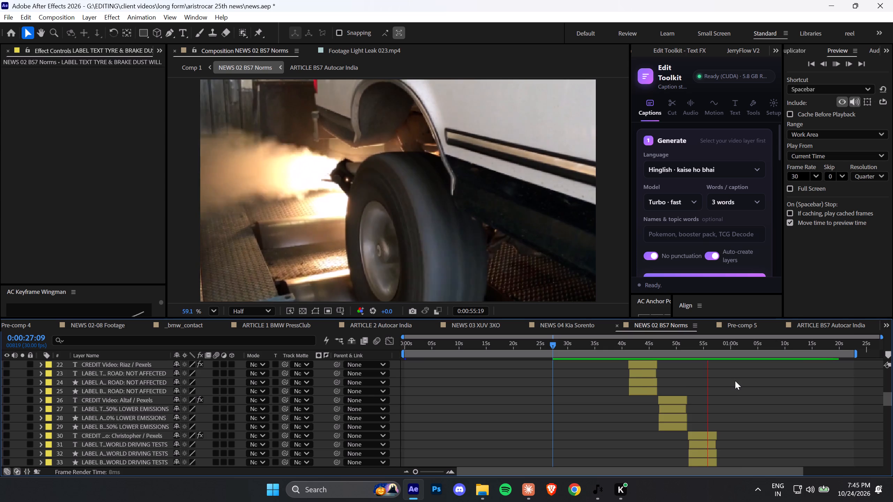
scroll(735, 381, down, 1)
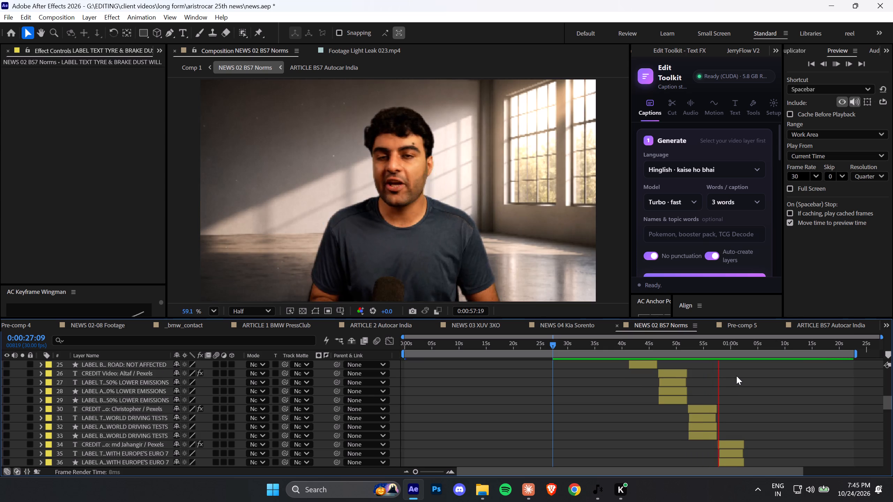
scroll(736, 378, down, 2)
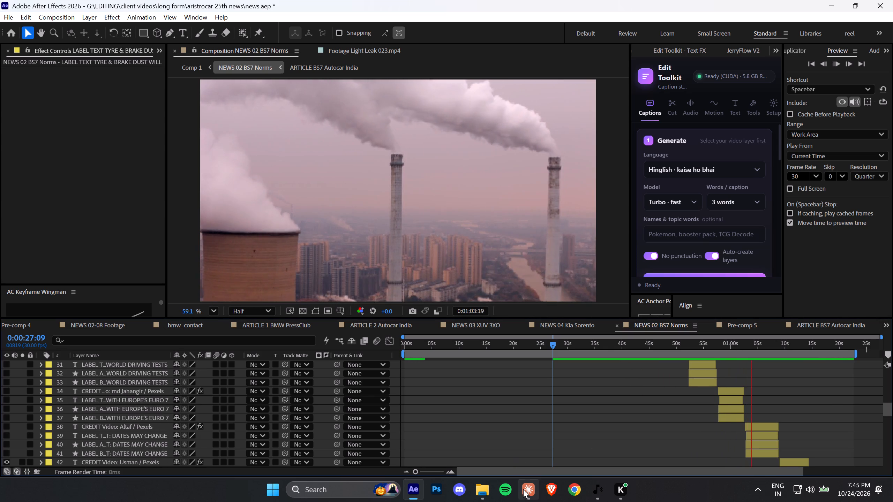
Switch to Brave, choose a browser profile, and open the 7 series bulletproof document from the browsing history.
click(556, 490)
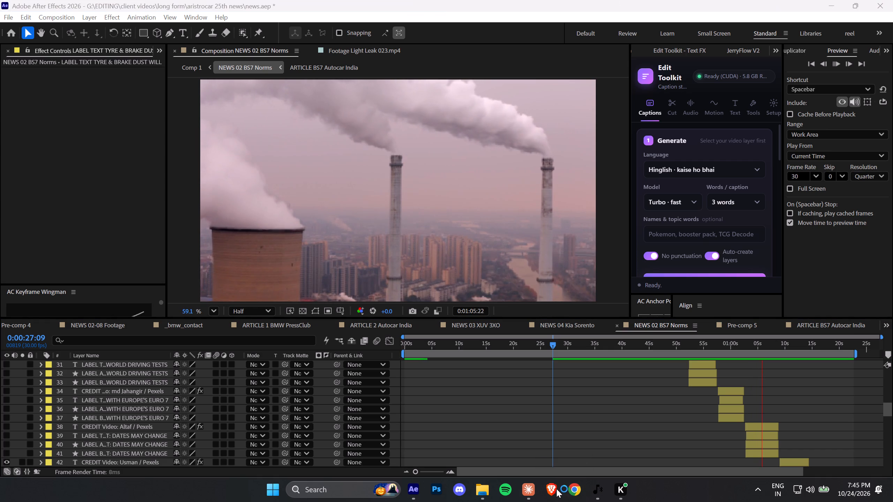
click(358, 271)
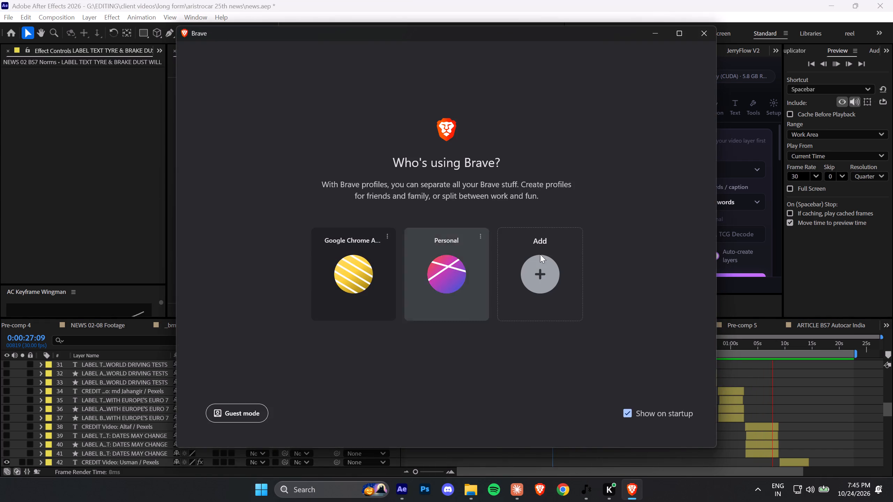
click(881, 28)
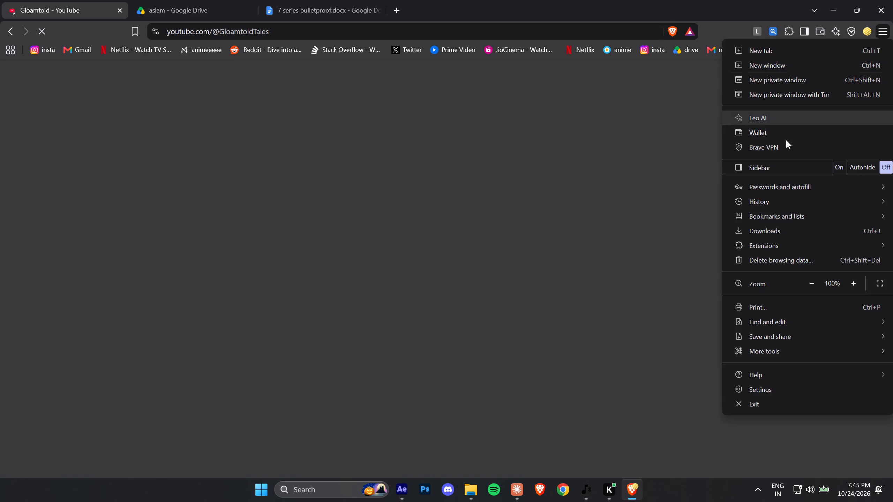
click(782, 198)
click(614, 206)
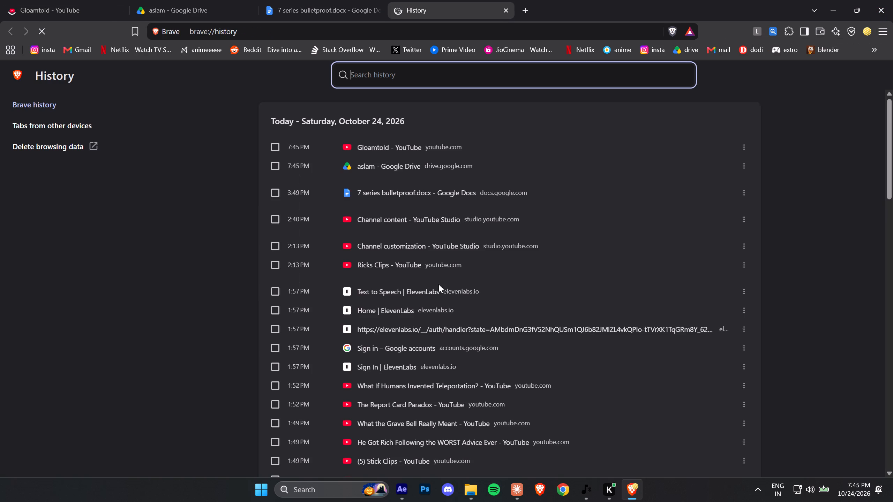
scroll(446, 296, up, 1)
scroll(446, 296, down, 2)
scroll(446, 295, up, 1)
scroll(446, 295, down, 1)
scroll(446, 295, up, 4)
click(379, 187)
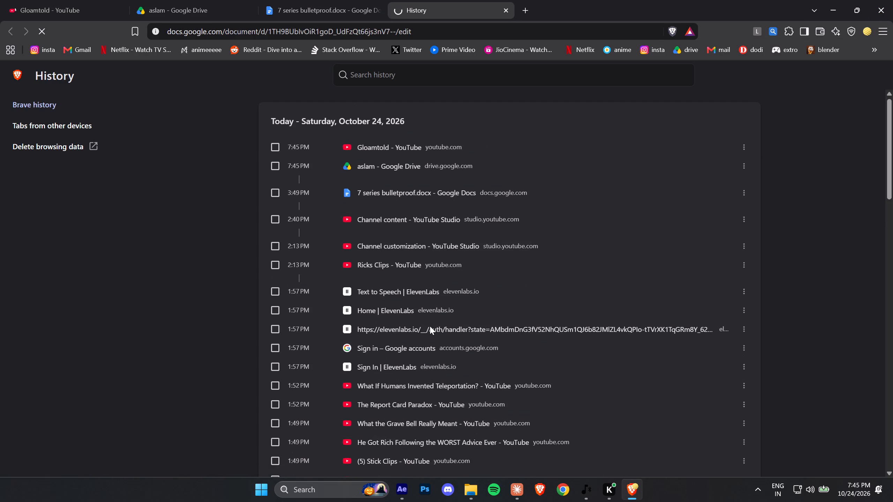
Return to After Effects and save the news.aep project while the preview plays on to the comp's ending.
click(403, 492)
click(787, 393)
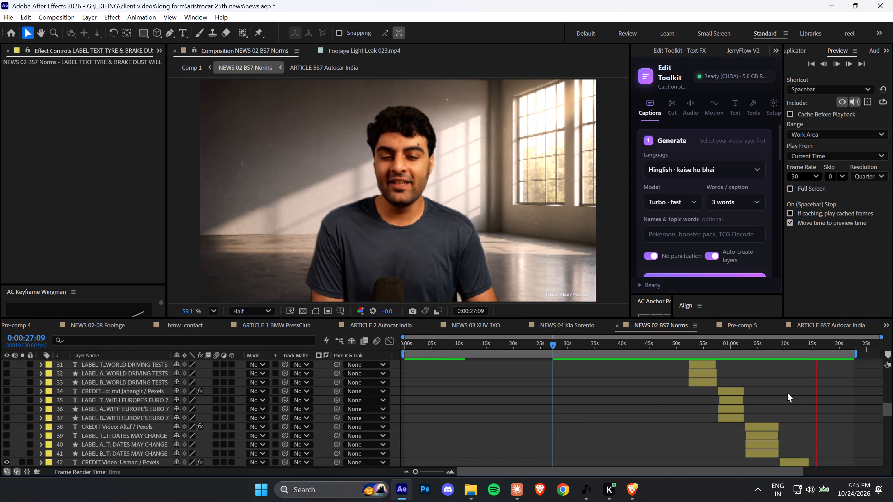
key(ctrl+s)
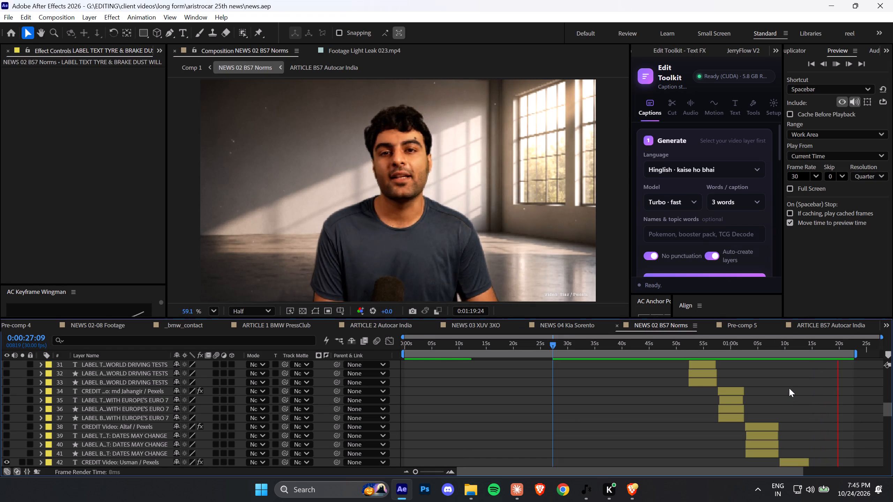
key(ctrl+s)
click(639, 412)
key(ctrl+s)
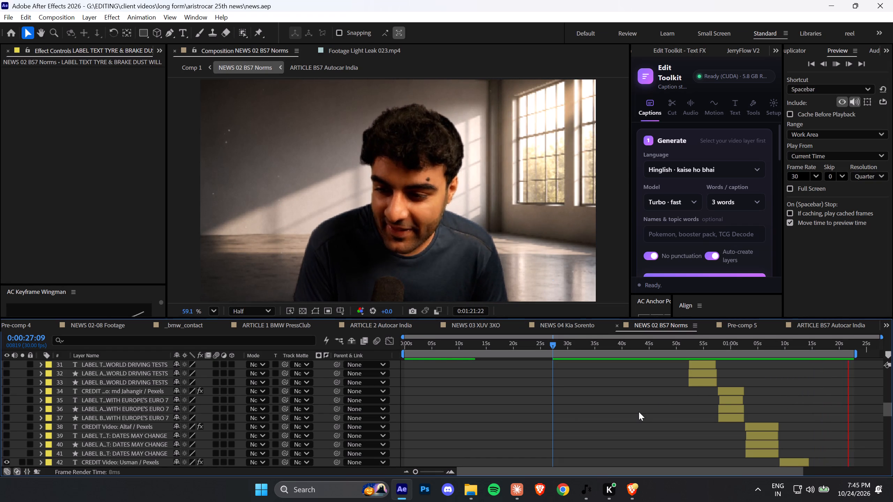
key(ctrl+s)
Render the NEWS 02 BS7 Norms comp as H.264 to NEWS 02 BS7 Norms.mp4 in the aristrocar 25th news folder.
drag(421, 345, 387, 349)
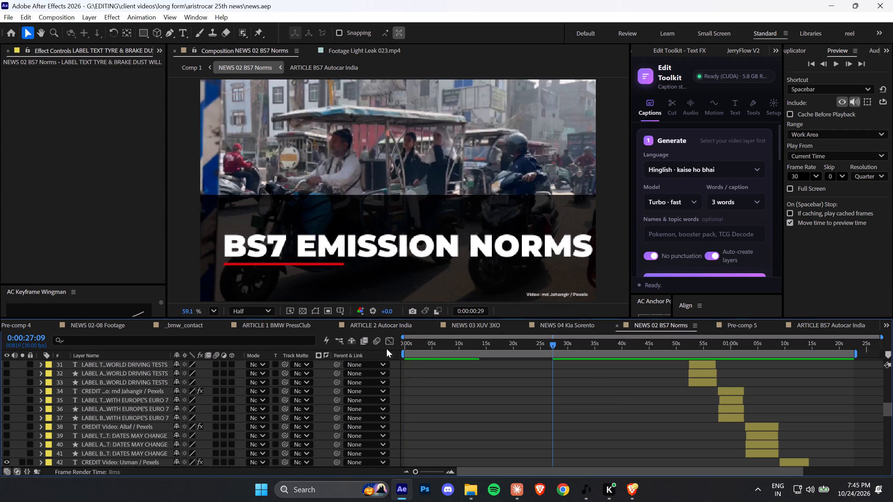
drag(387, 349, 376, 350)
key(ctrl+m)
ctrl+scroll(501, 418, down, 1)
ctrl+scroll(502, 418, up, 1)
ctrl+scroll(502, 418, down, 1)
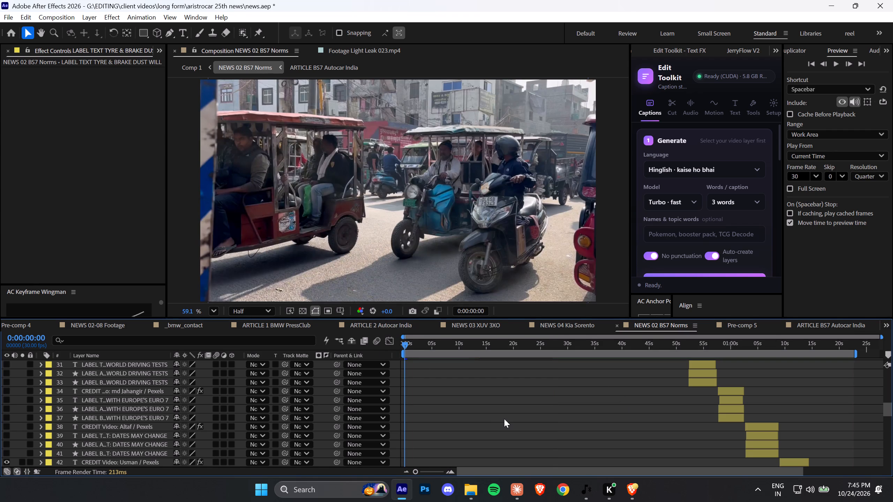
ctrl+scroll(504, 419, up, 2)
ctrl+scroll(504, 419, down, 5)
ctrl+click(276, 462)
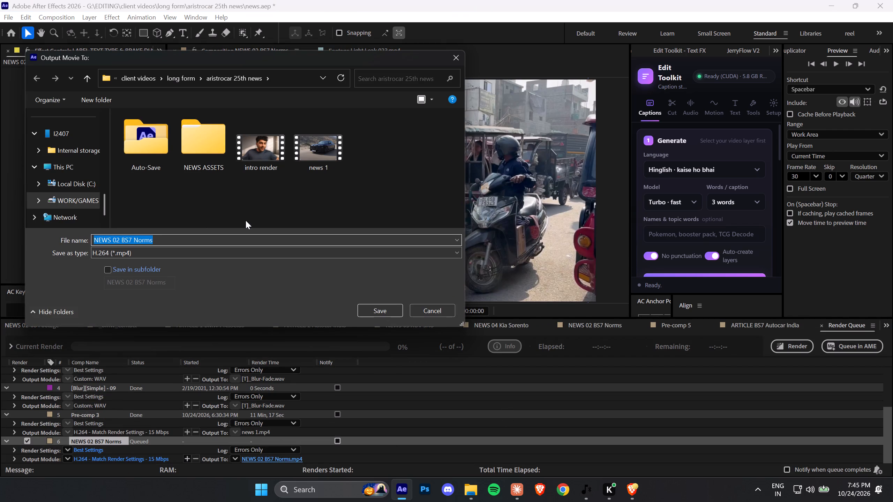
ctrl+click(377, 309)
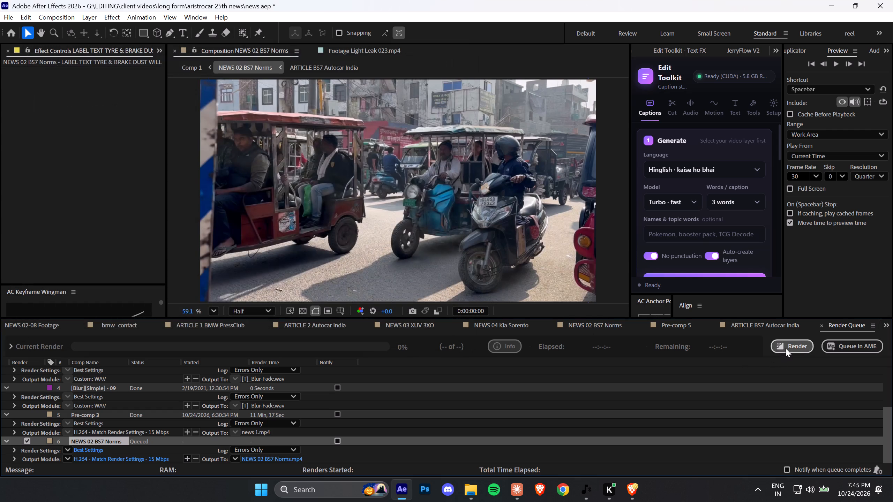
ctrl+click(786, 348)
Switch to Brave and close the duplicate 7 series bulletproof tab and the Gloamtold YouTube tab.
ctrl+click(633, 487)
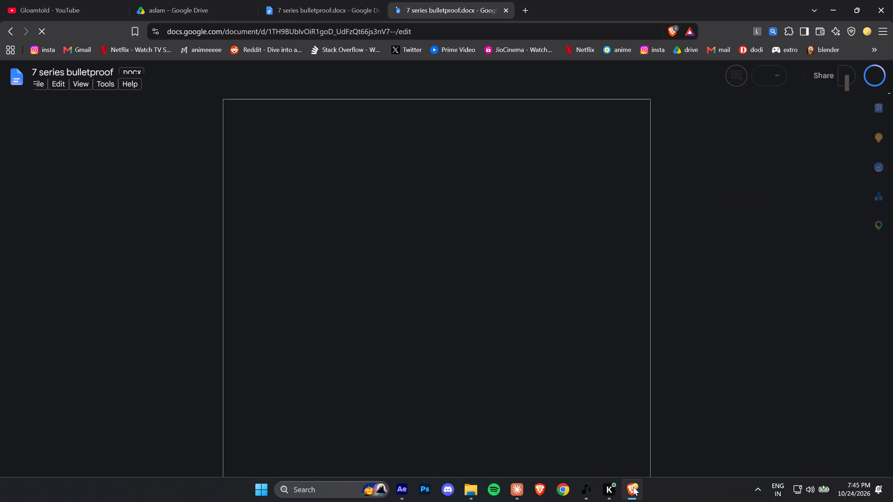
ctrl+scroll(559, 382, down, 2)
ctrl+click(336, 3)
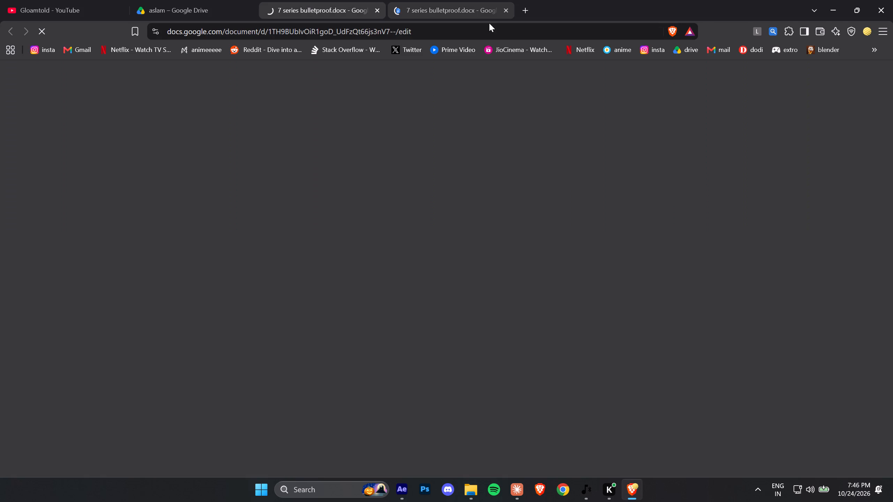
ctrl+click(378, 12)
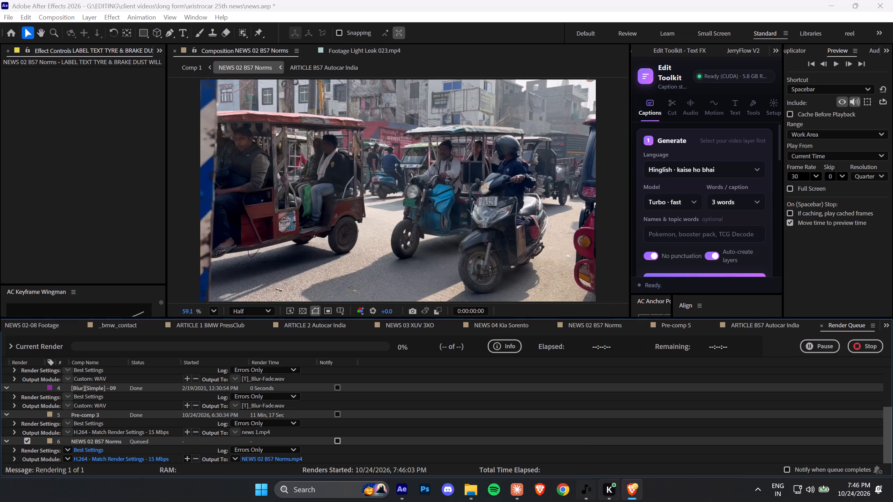
ctrl+click(637, 493)
ctrl+click(637, 491)
ctrl+scroll(373, 159, up, 3)
ctrl+scroll(386, 189, down, 1)
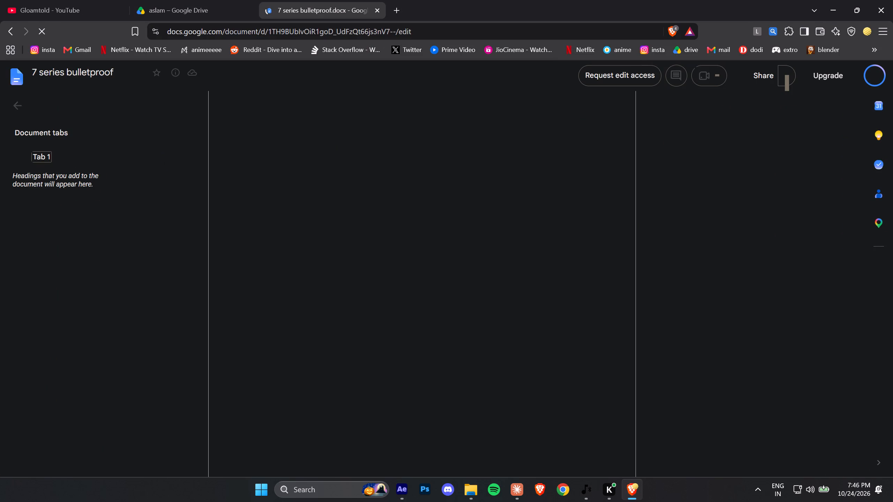
ctrl+scroll(395, 215, up, 2)
ctrl+click(186, 0)
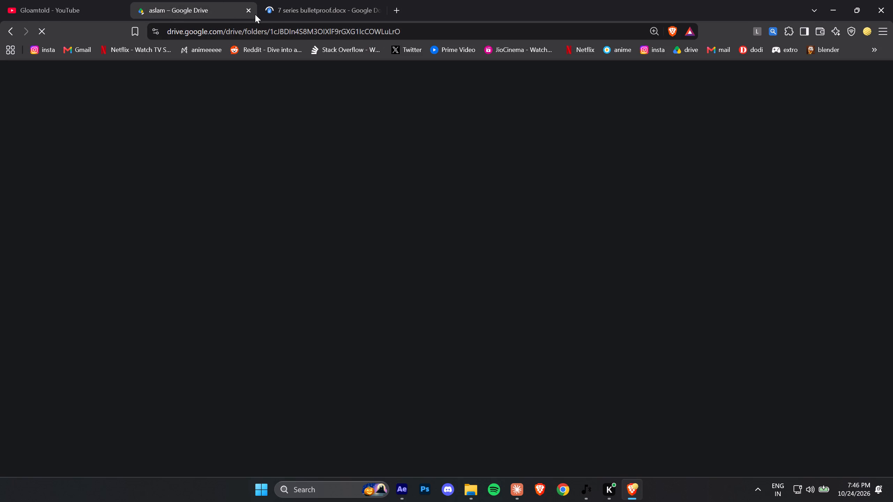
ctrl+click(117, 13)
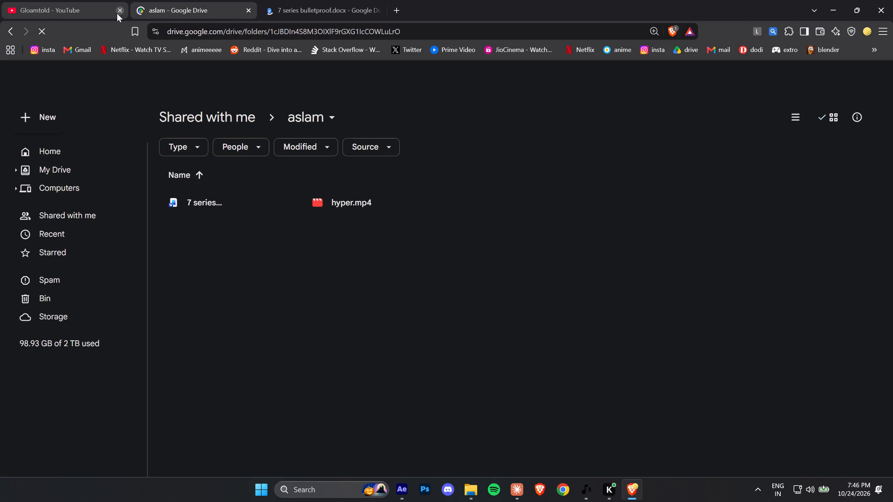
Look through the pages of the 7 series bulletproof document in Google Docs.
ctrl+click(179, 12)
ctrl+scroll(434, 302, down, 1)
ctrl+scroll(434, 302, up, 1)
ctrl+scroll(434, 302, down, 6)
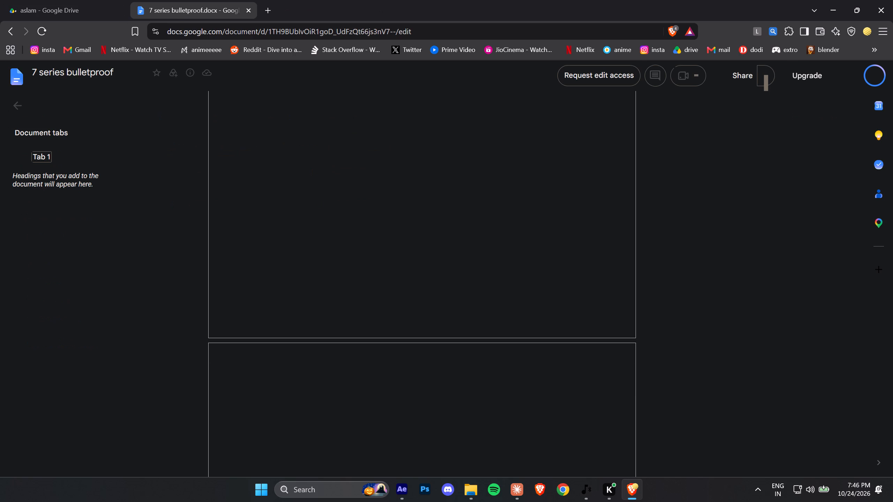
ctrl+scroll(474, 364, up, 3)
ctrl+scroll(475, 361, down, 1)
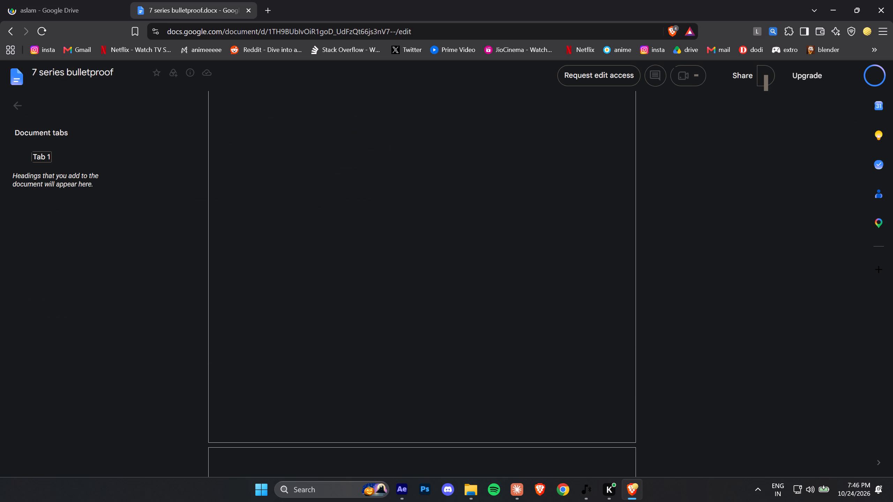
ctrl+scroll(464, 332, down, 1)
ctrl+scroll(464, 332, up, 2)
ctrl+scroll(465, 333, down, 2)
ctrl+scroll(466, 330, up, 8)
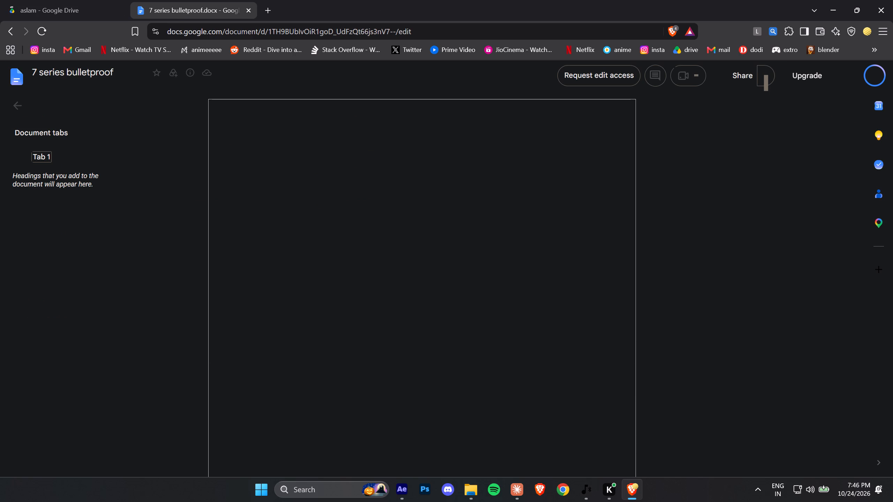
Switch back to After Effects.
ctrl+click(403, 487)
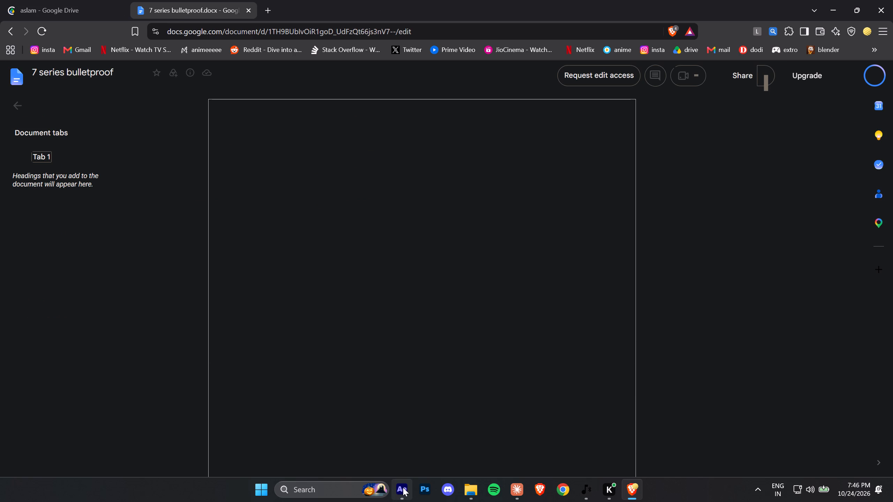